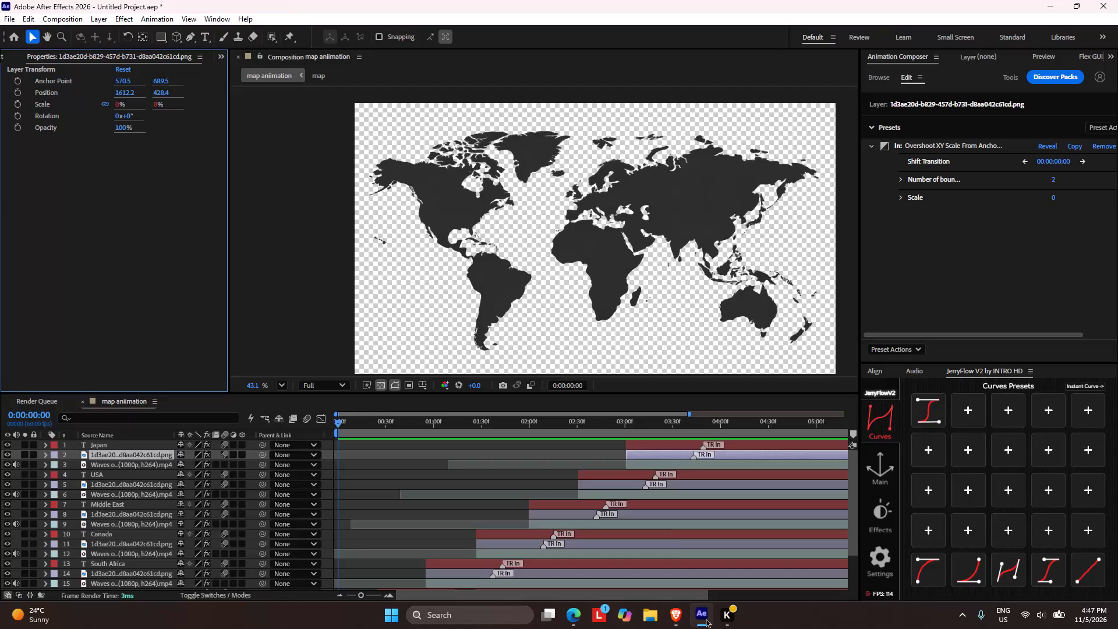
# Scrub through the map animation timeline to review how the location pins, pulse rings and country labels appear.
pyautogui.moveTo(342, 426); pyautogui.dragTo(441, 416)
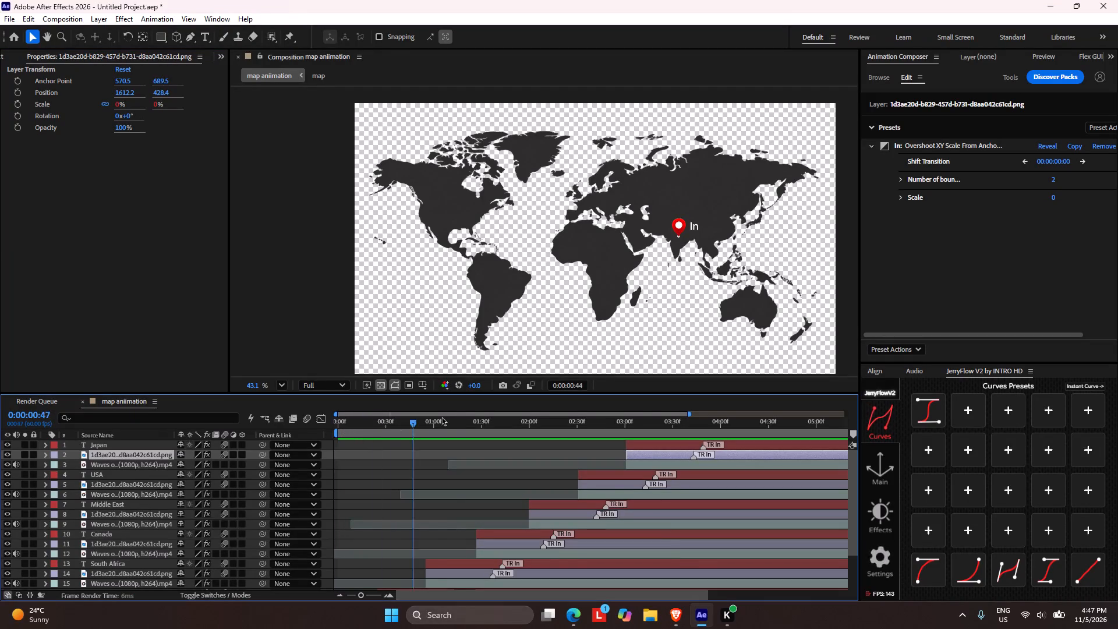
pyautogui.moveTo(441, 416); pyautogui.dragTo(648, 417)
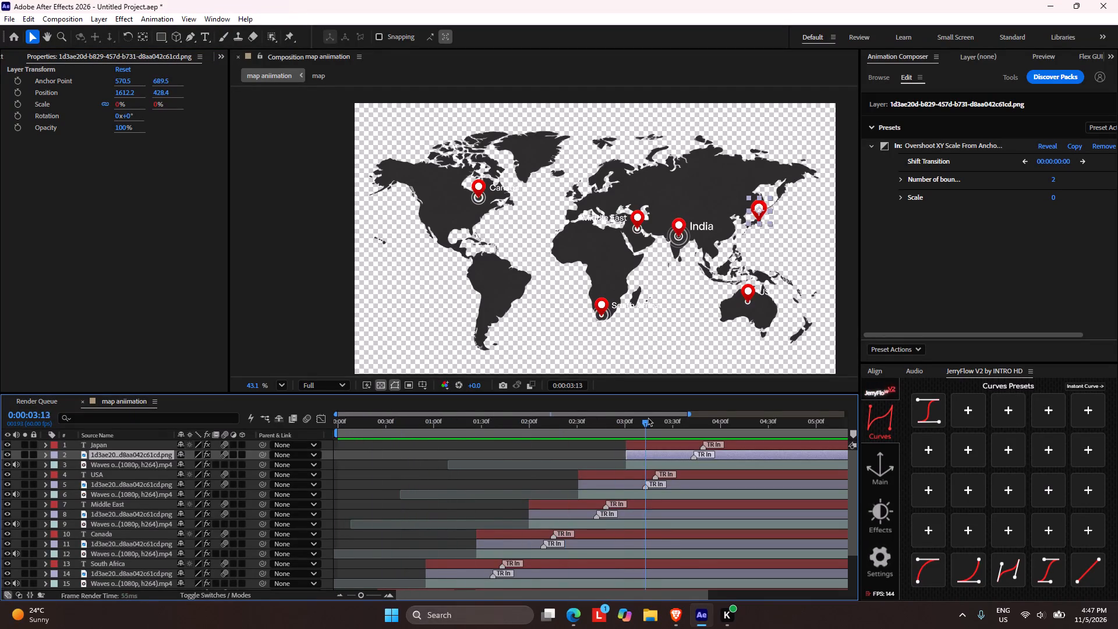
pyautogui.moveTo(648, 417); pyautogui.dragTo(759, 411)
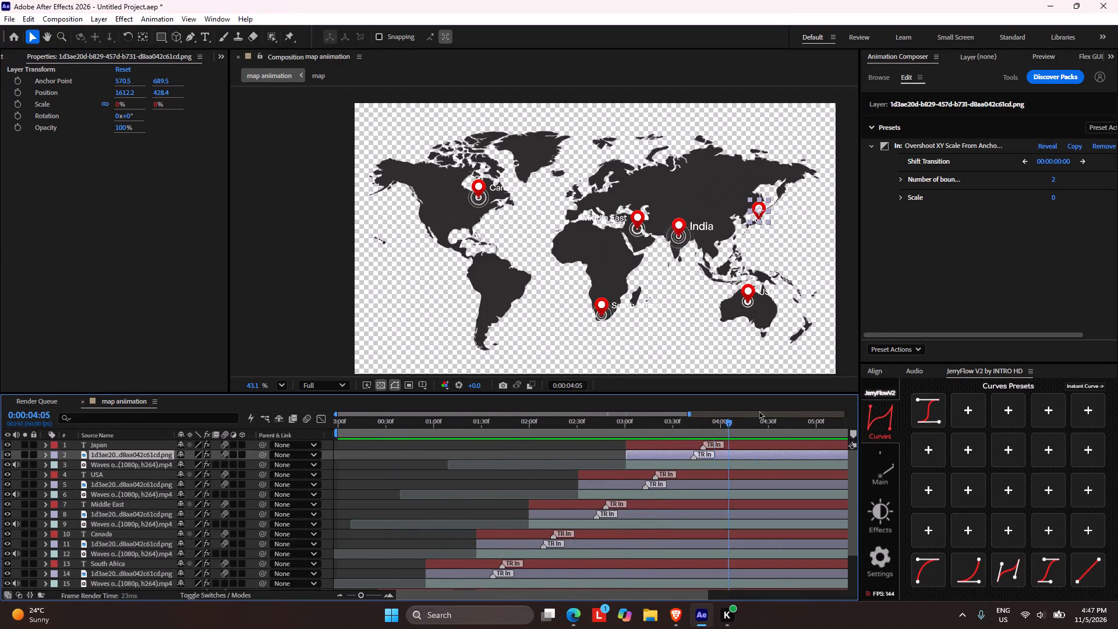
pyautogui.moveTo(759, 411); pyautogui.dragTo(769, 434)
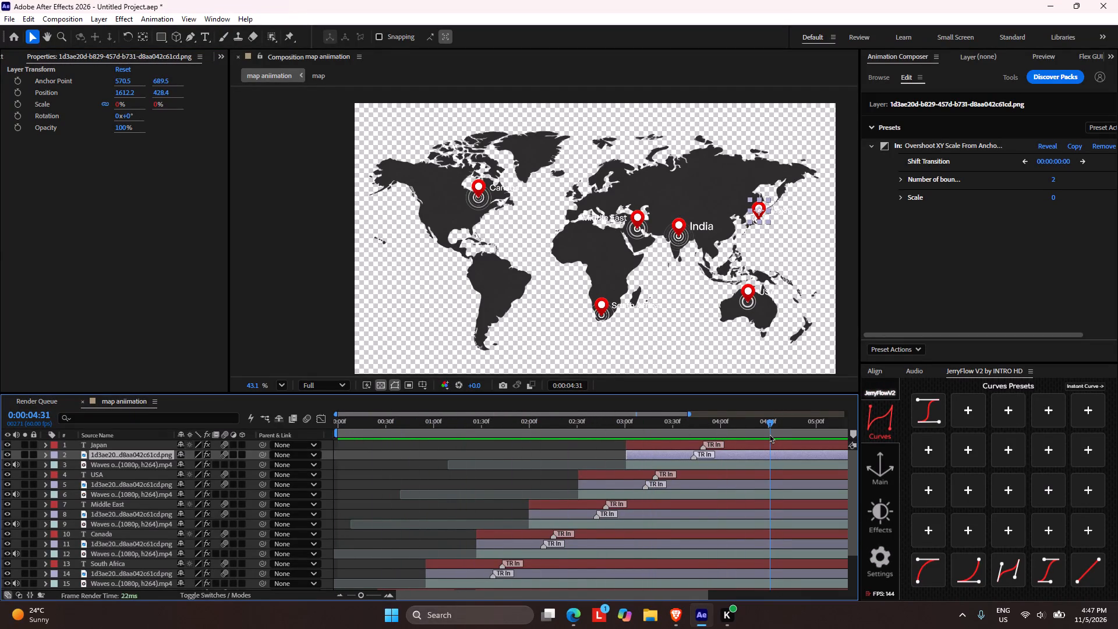
pyautogui.moveTo(769, 434); pyautogui.dragTo(696, 441)
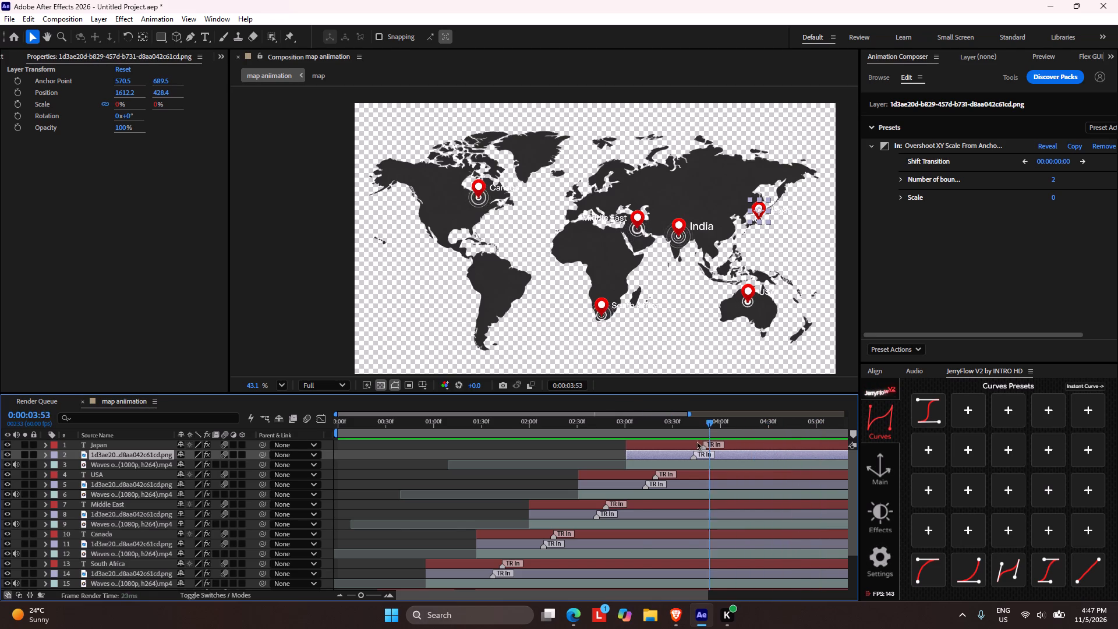
pyautogui.moveTo(696, 441); pyautogui.dragTo(654, 426)
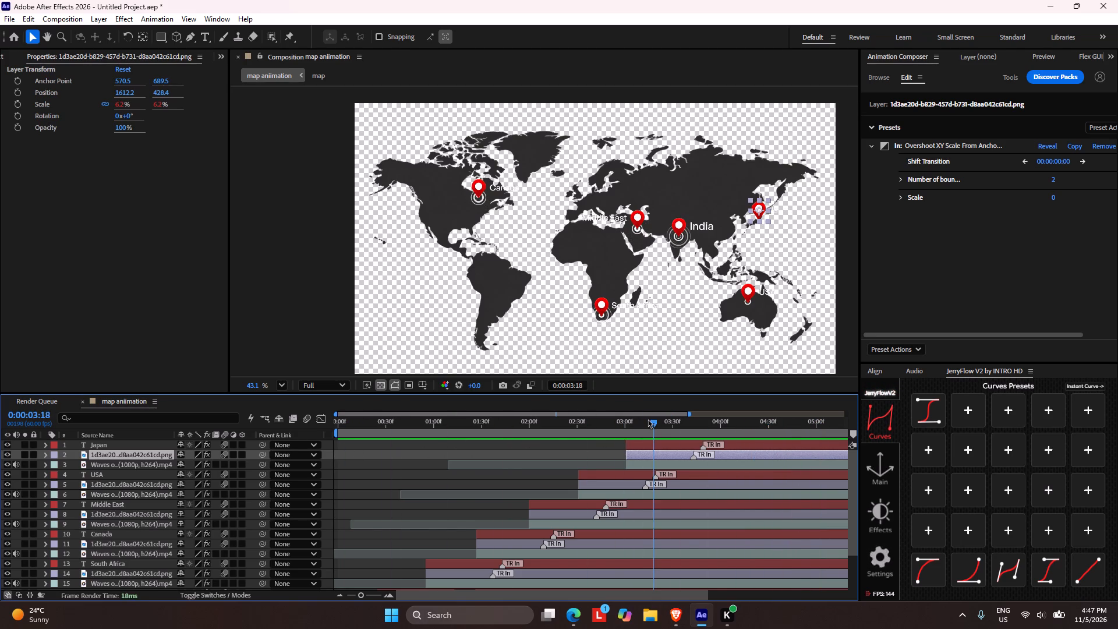
# Save the project in the Documents folder under the name "map animation".
pyautogui.hotkey('ctrl', 's')
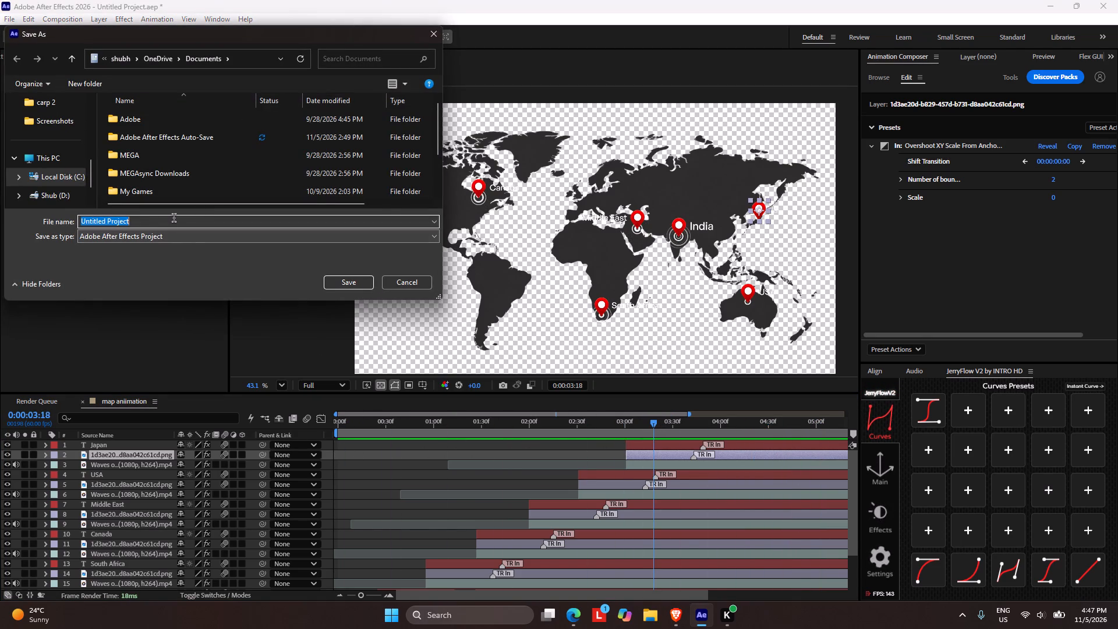
pyautogui.press('BackSpace')
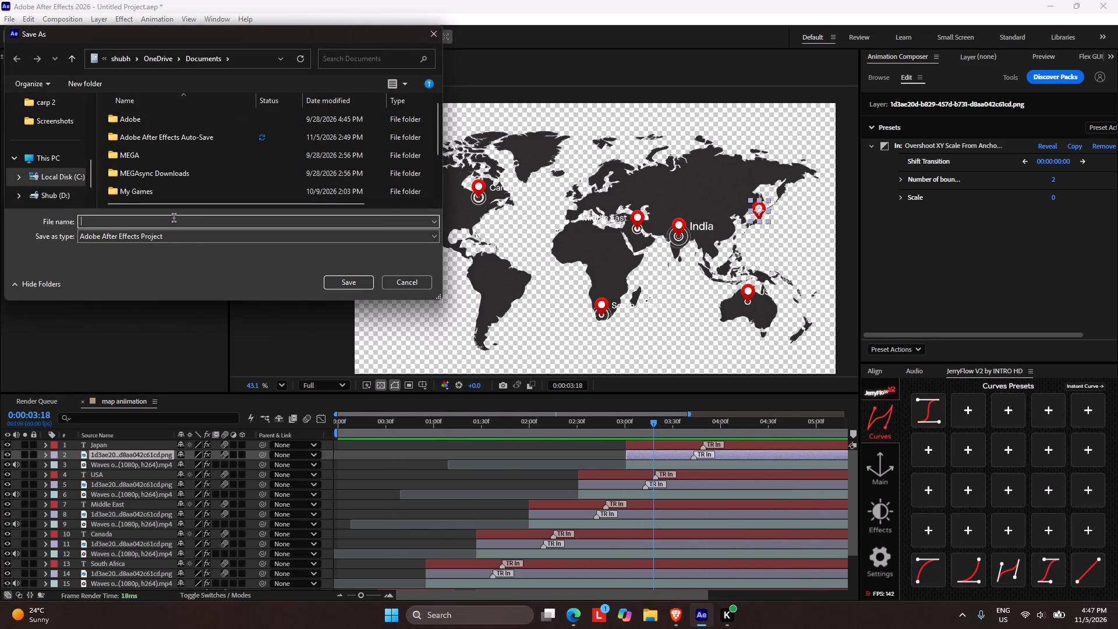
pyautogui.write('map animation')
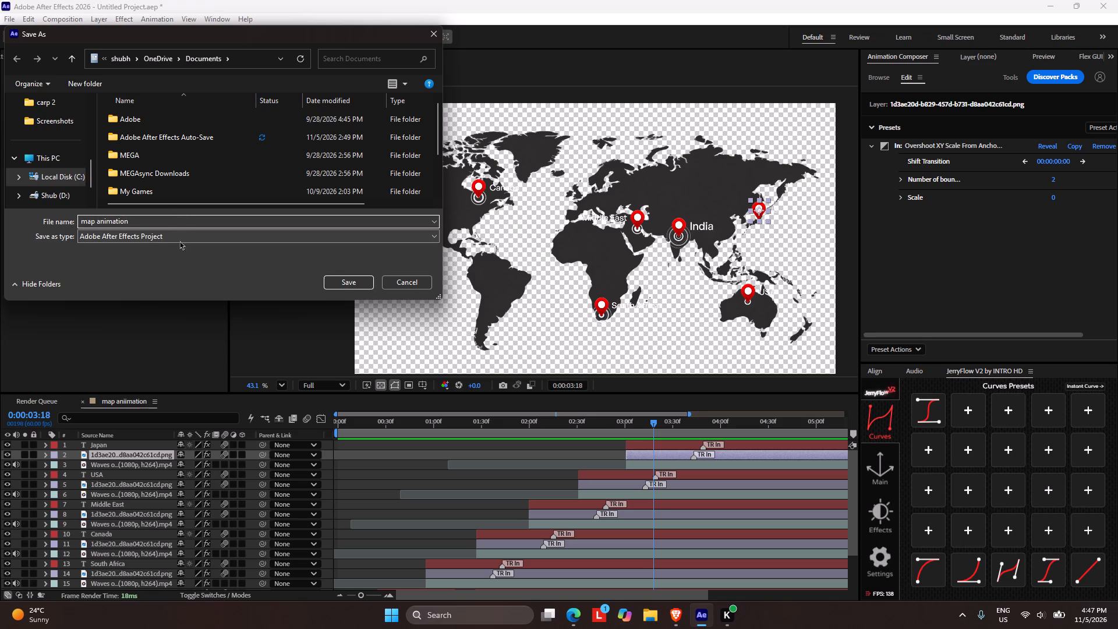
pyautogui.click(353, 282)
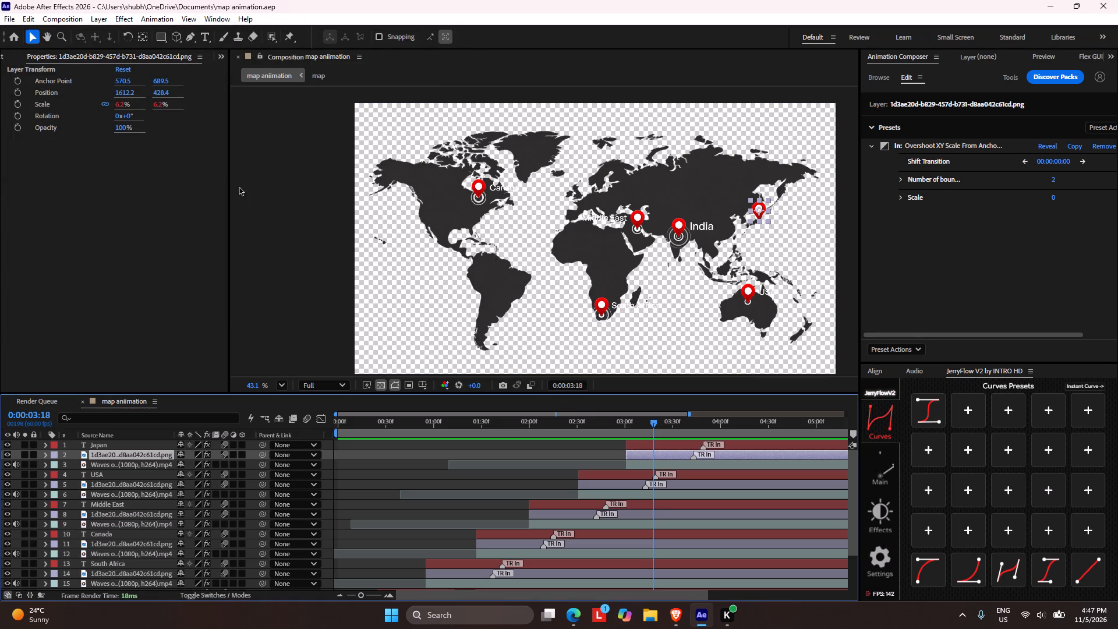
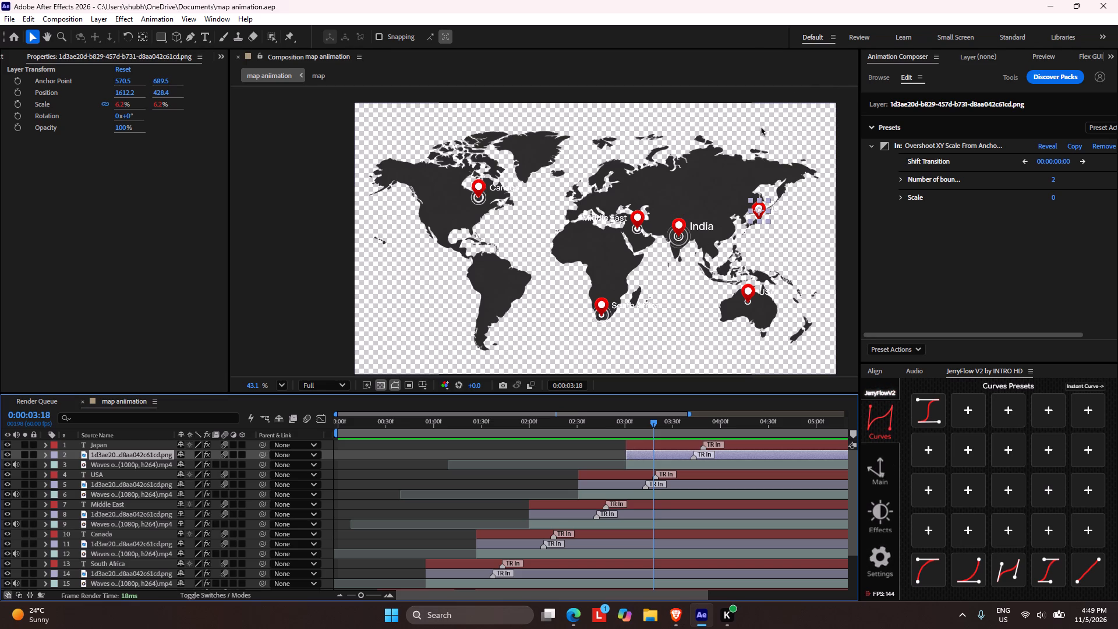
# Save the map animation project.
pyautogui.scroll(-1, 189, 340)
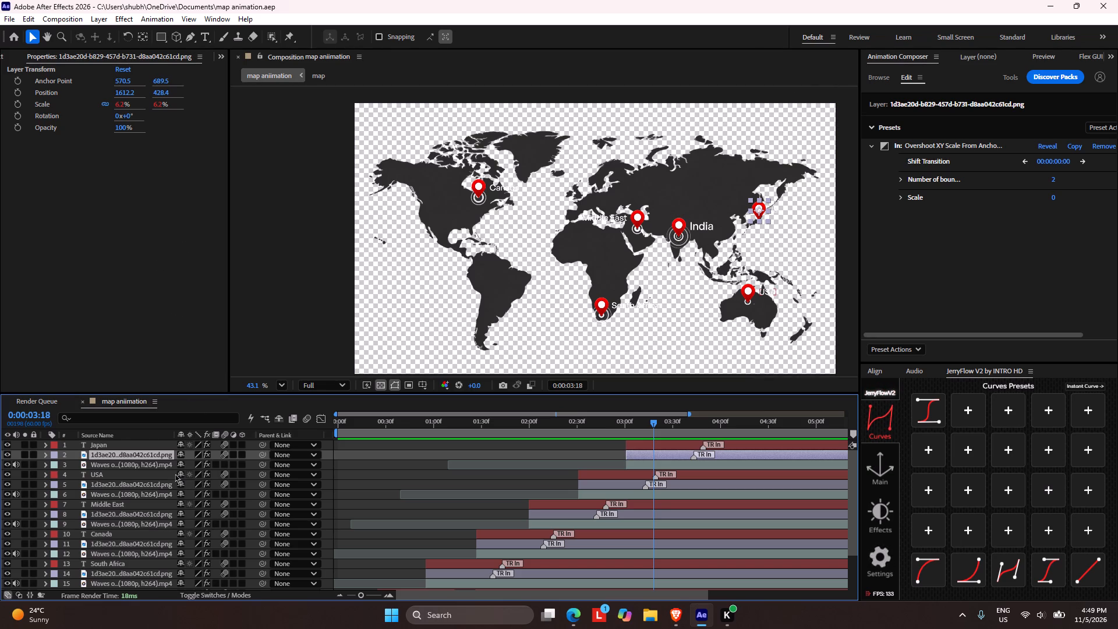
pyautogui.scroll(-2, 129, 472)
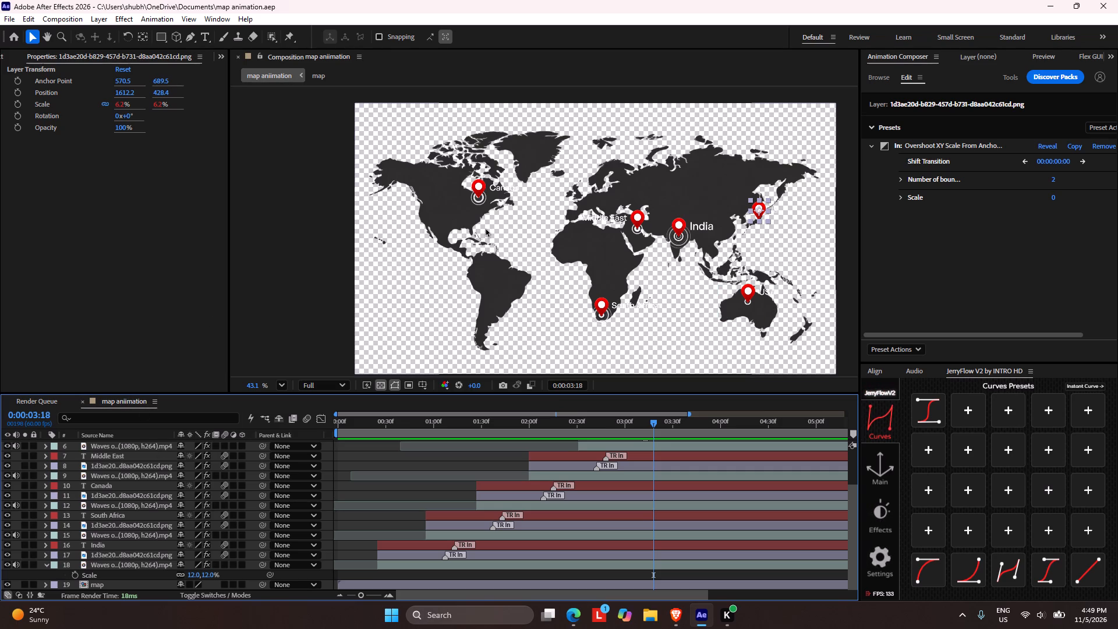
pyautogui.hotkey('ctrl', 's')
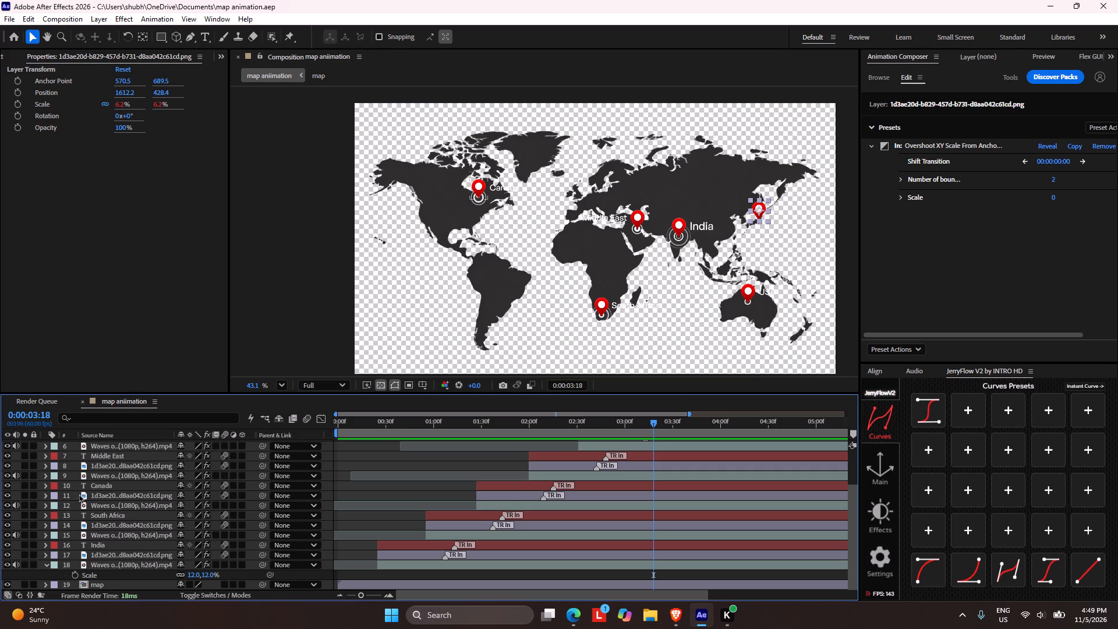
# Open the recent project "qburst text animation".
pyautogui.click(9, 35)
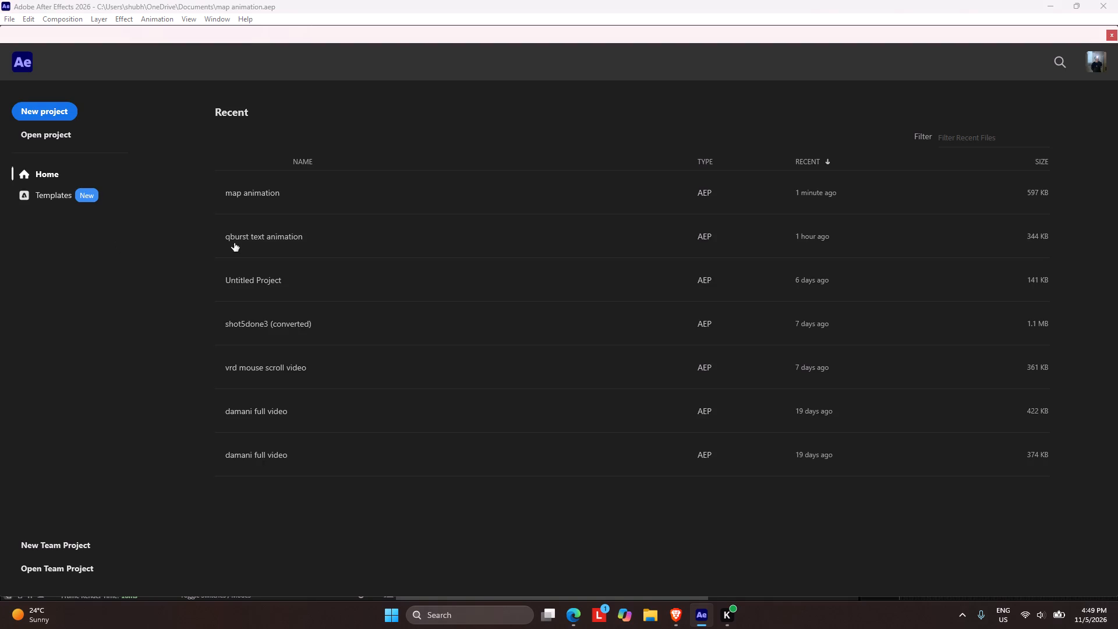
pyautogui.click(291, 239)
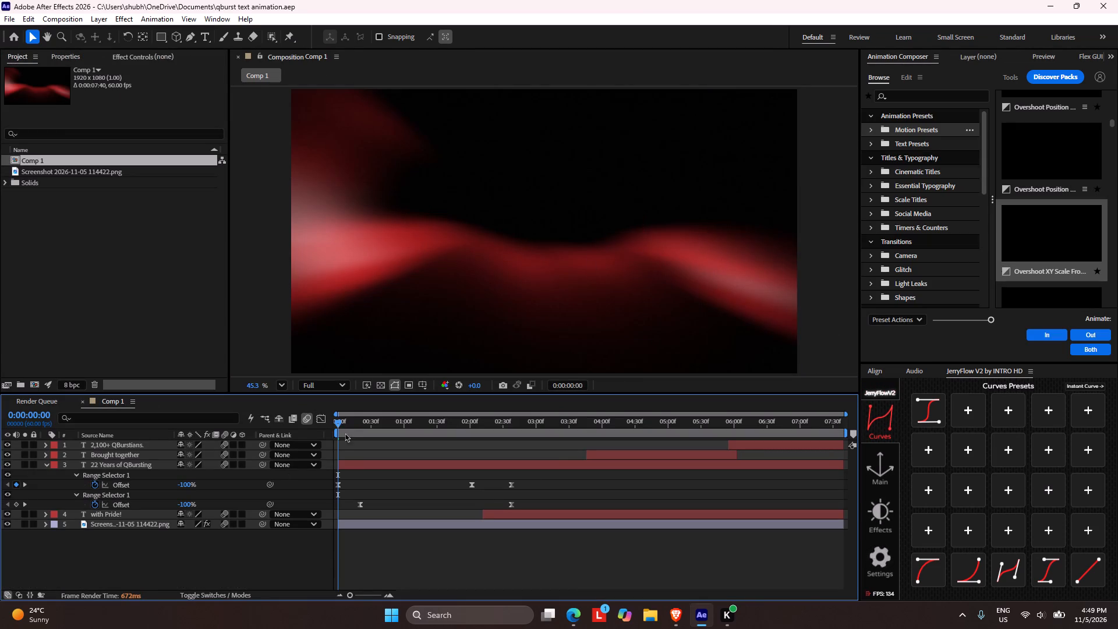
# Hide the four text layers in Comp 1: "with Pride!", "22 Years of QBursting", "Brought together" and "2,100+ QBurstians", leaving the background image layer shown.
pyautogui.moveTo(342, 420); pyautogui.dragTo(809, 426)
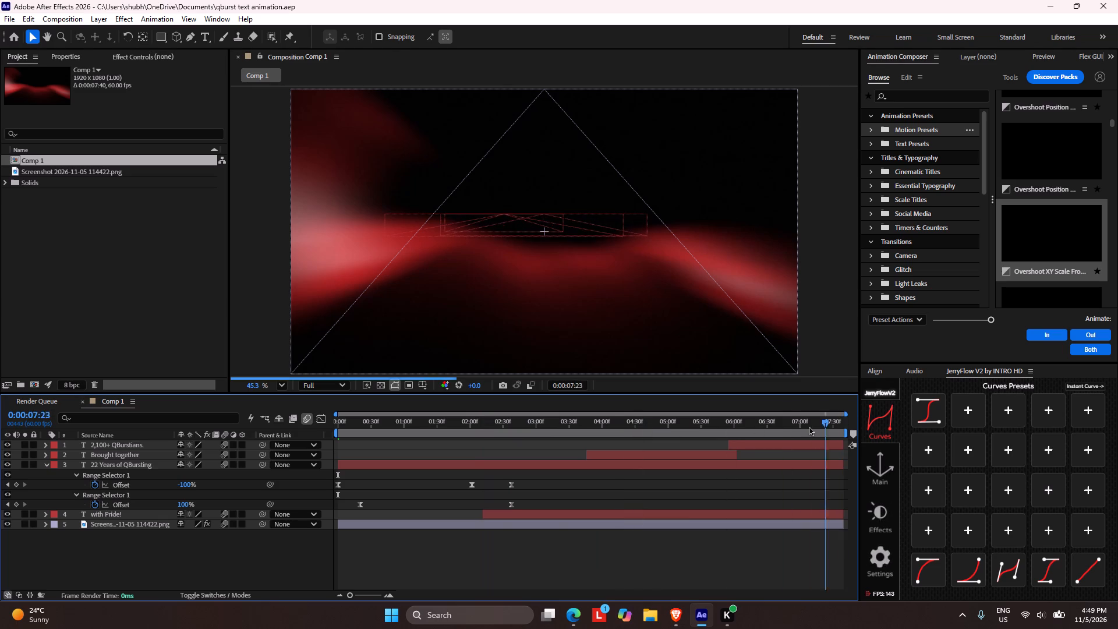
pyautogui.moveTo(809, 426); pyautogui.dragTo(334, 428)
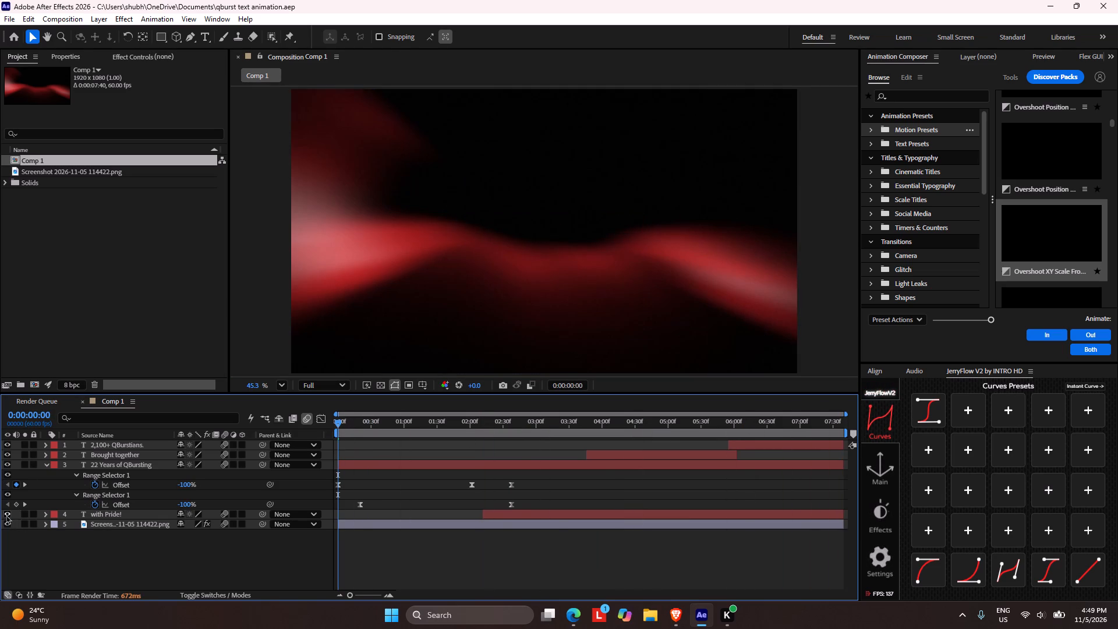
pyautogui.click(5, 514)
pyautogui.click(10, 478)
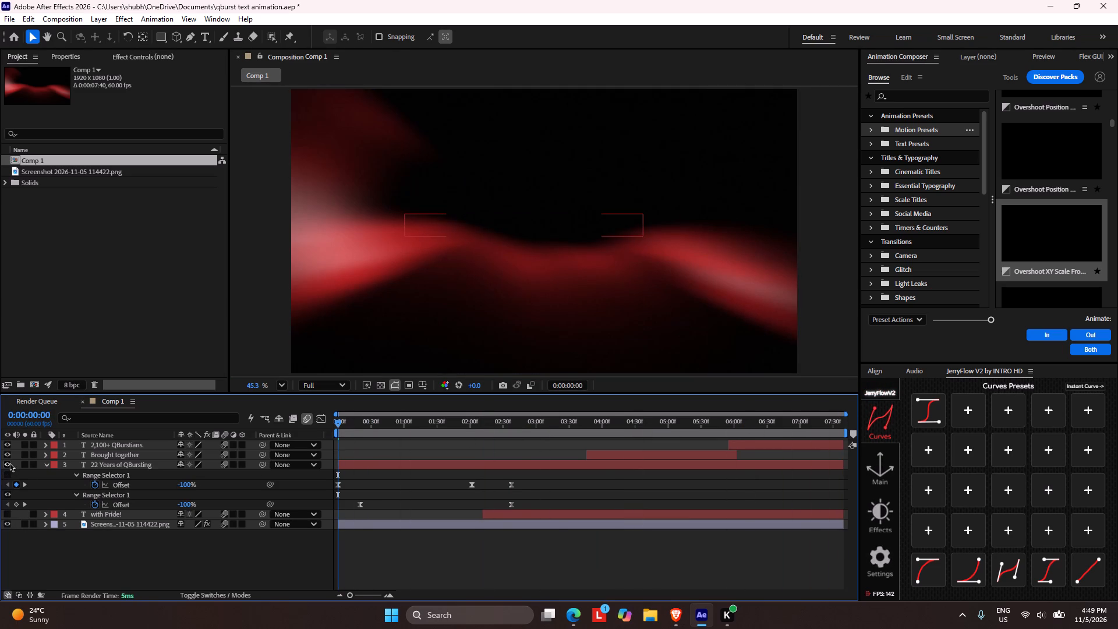
pyautogui.click(6, 478)
pyautogui.click(5, 468)
pyautogui.click(2, 456)
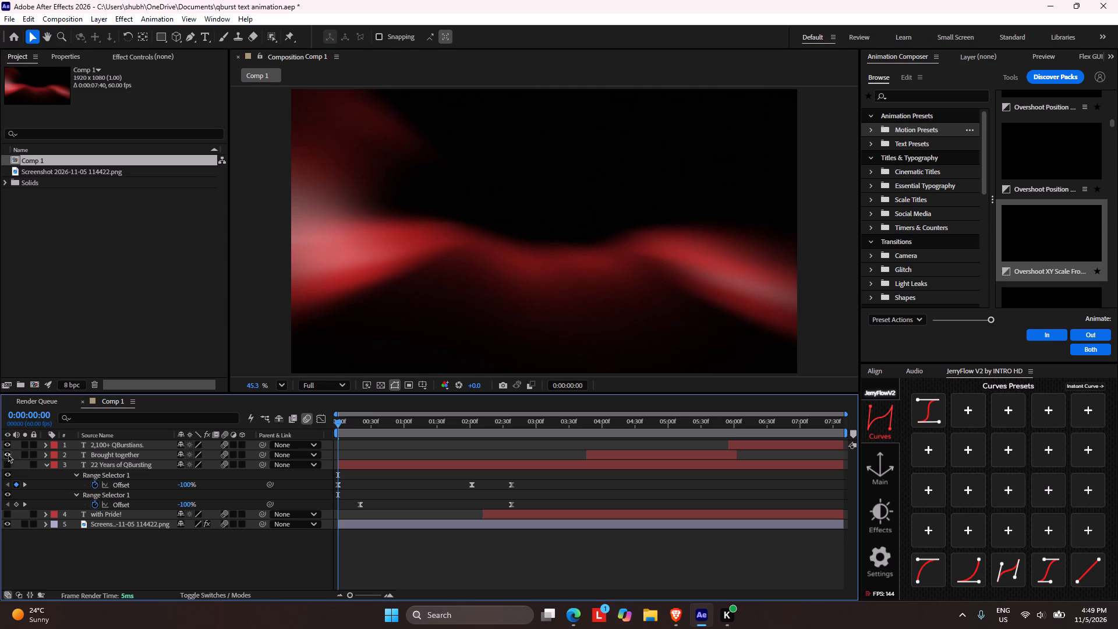
pyautogui.click(7, 457)
pyautogui.click(3, 446)
# Preview the text-free background animation from the start and add Comp 1 to the render queue.
pyautogui.moveTo(349, 422); pyautogui.dragTo(351, 422)
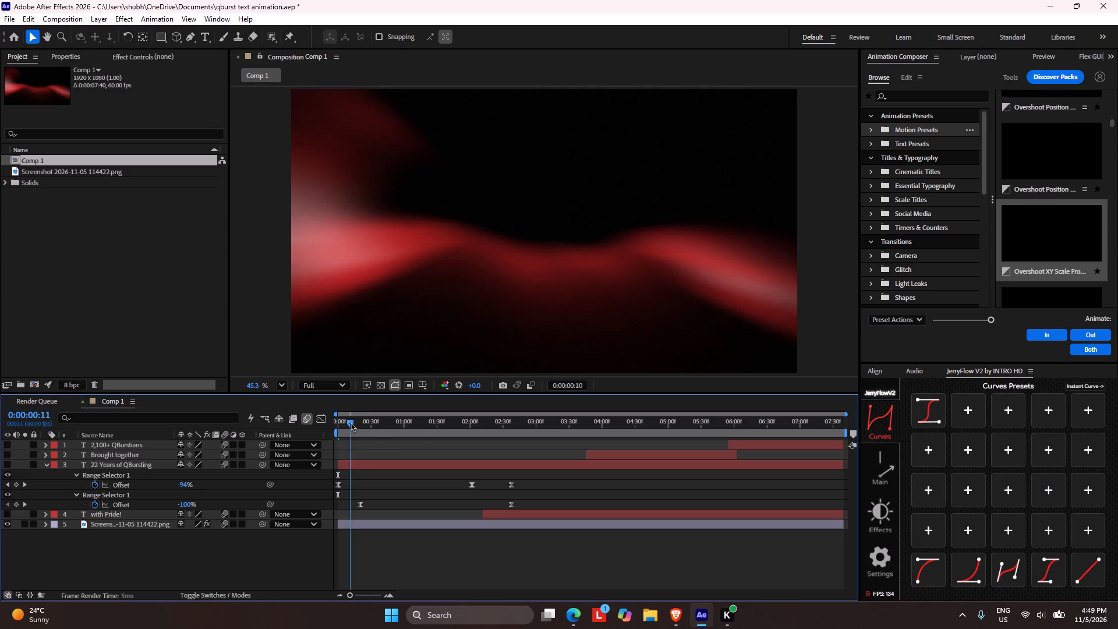
pyautogui.moveTo(351, 422); pyautogui.dragTo(864, 422)
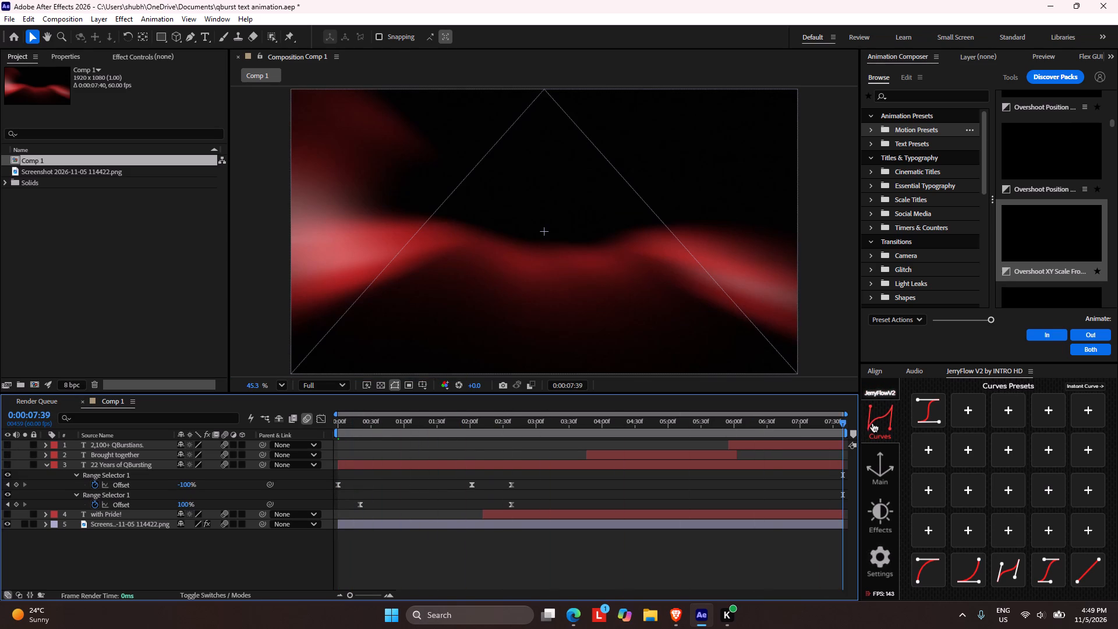
pyautogui.moveTo(351, 419); pyautogui.dragTo(328, 427)
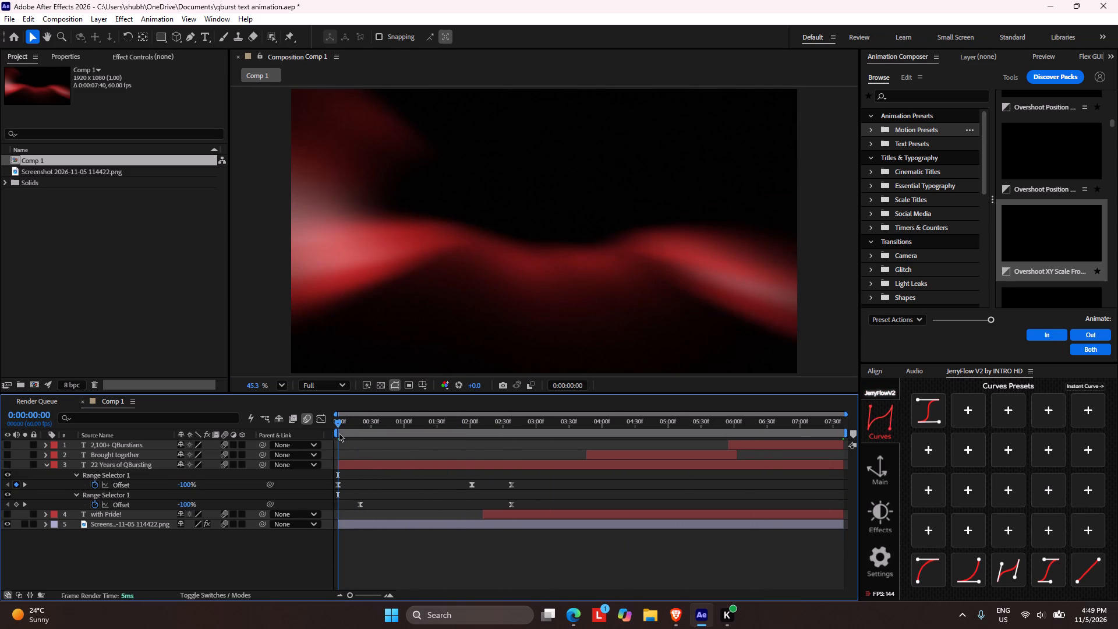
pyautogui.press('space')
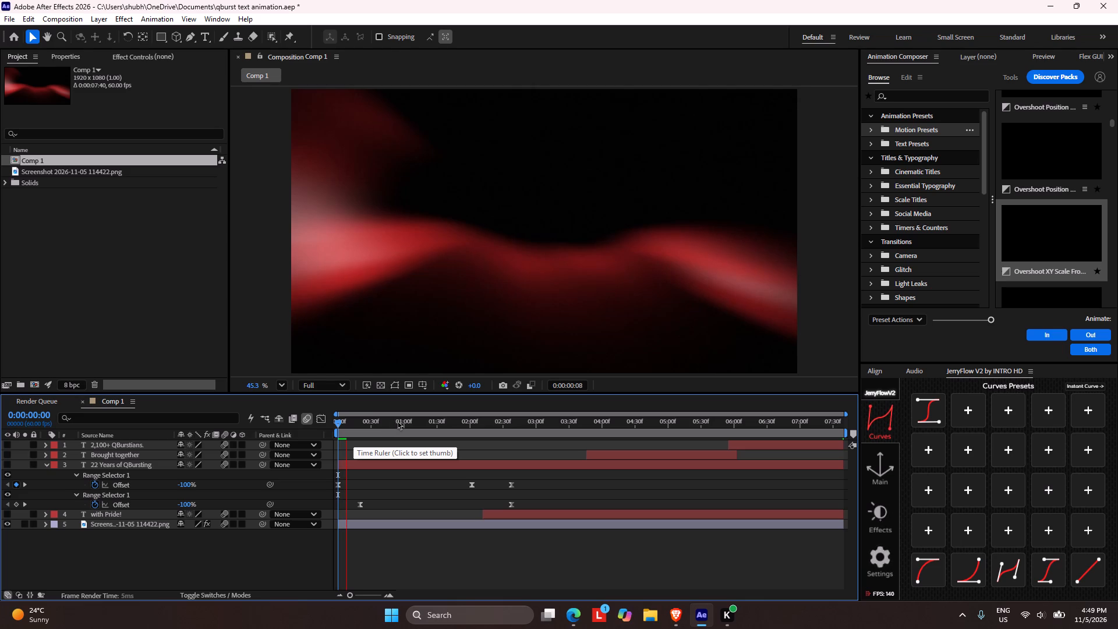
pyautogui.press('space')
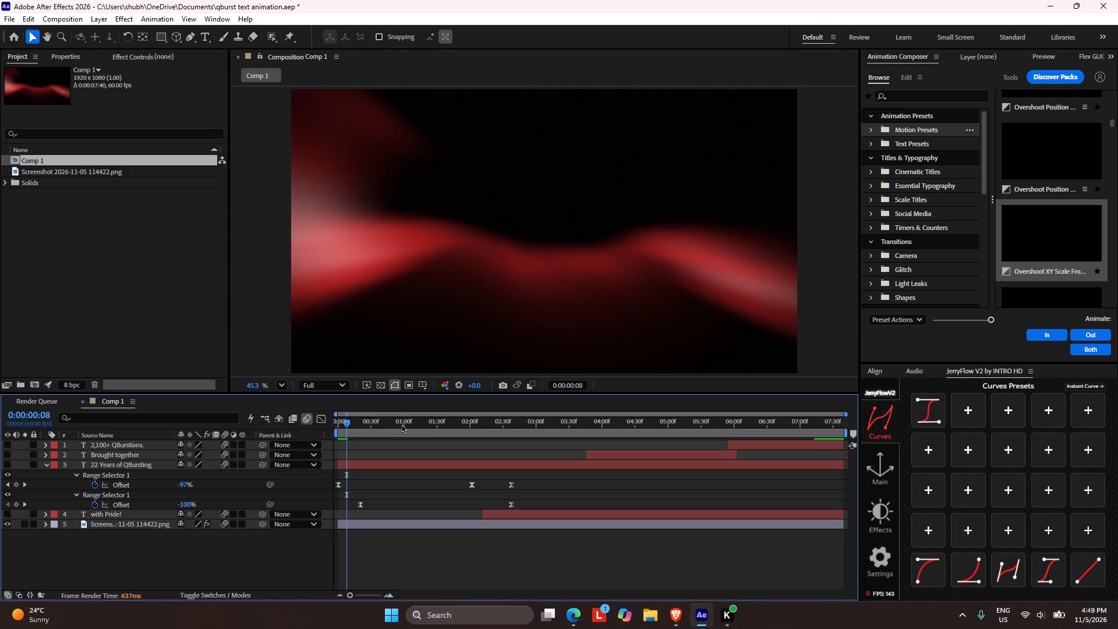
pyautogui.hotkey('ctrl', 'm')
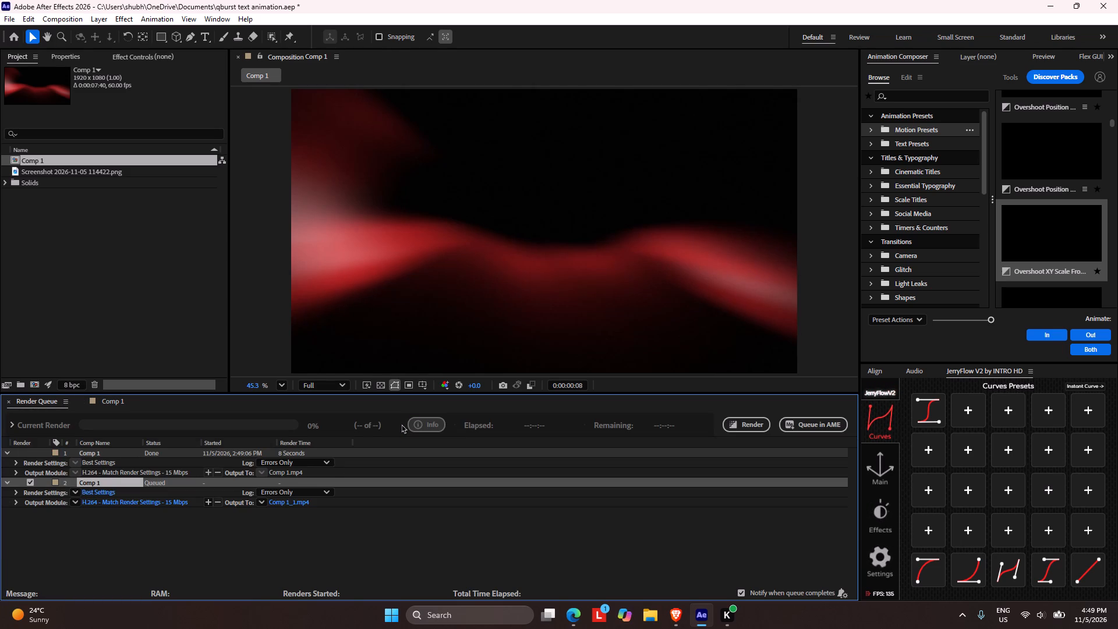
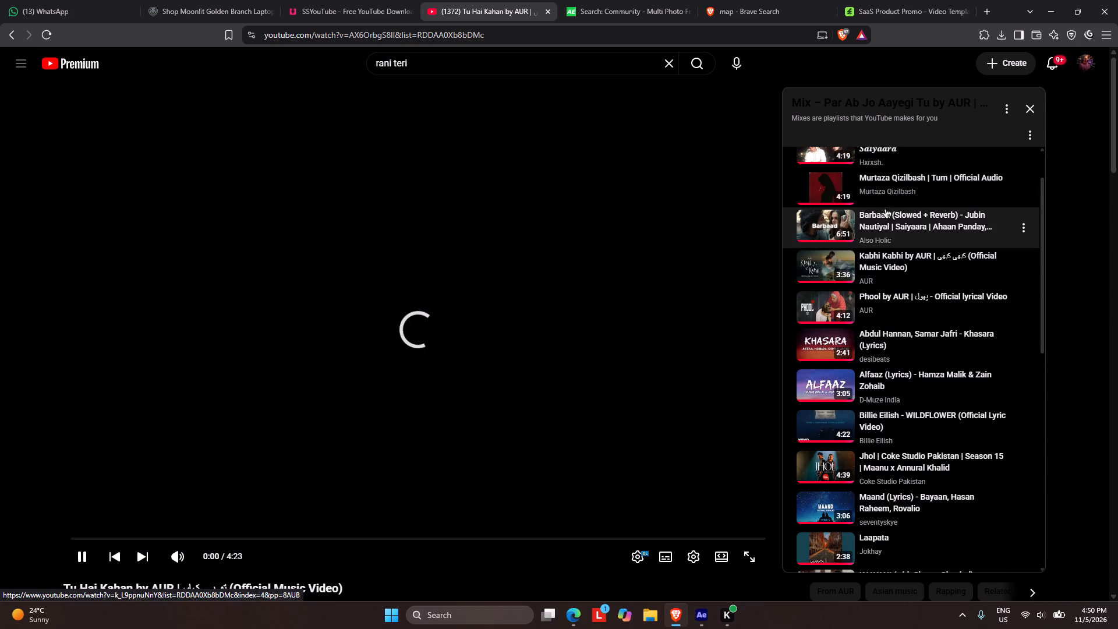
# Play the track "Laapata" from the YouTube mix playlist.
pyautogui.scroll(-5, 882, 209)
pyautogui.click(841, 251)
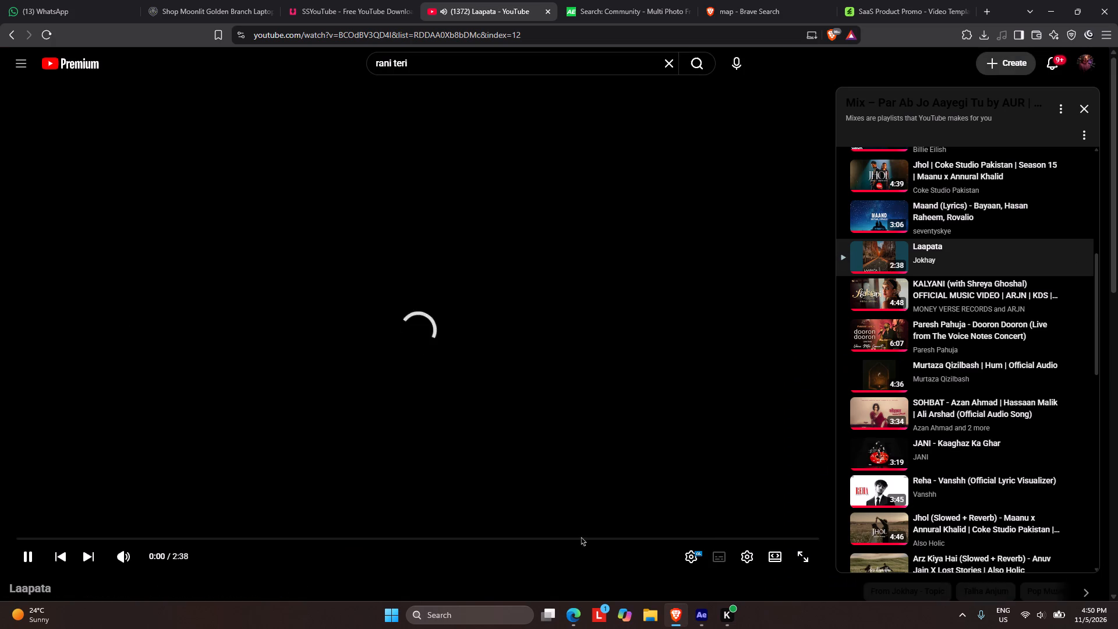
# Switch to After Effects and open the recent project "map animation", saving the changes to "qburst text animation.aep".
pyautogui.click(701, 615)
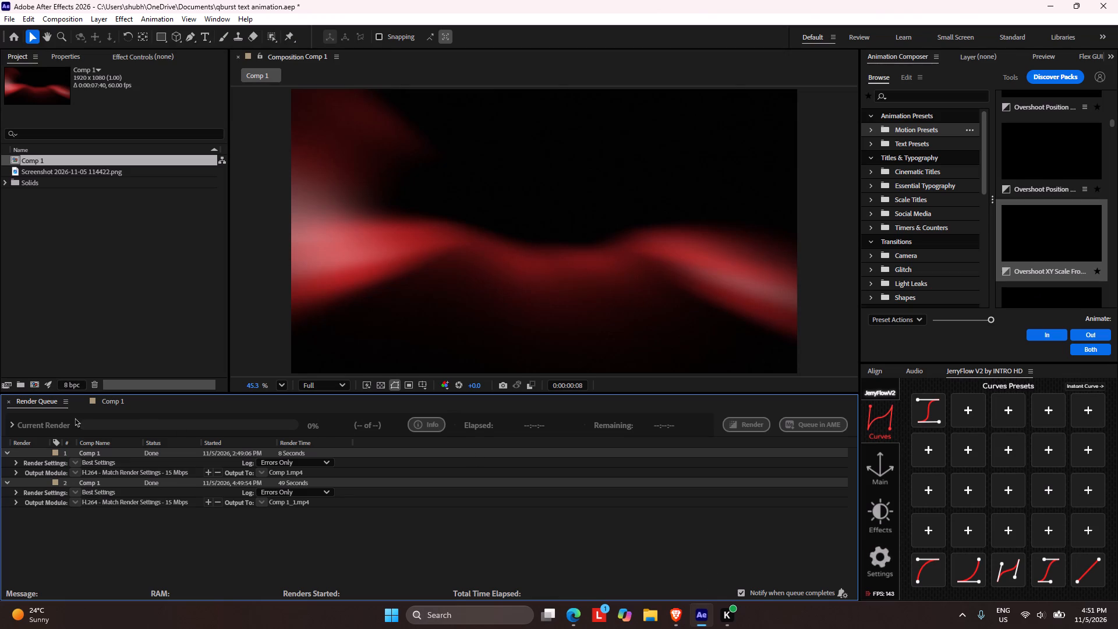
pyautogui.click(108, 405)
pyautogui.click(44, 402)
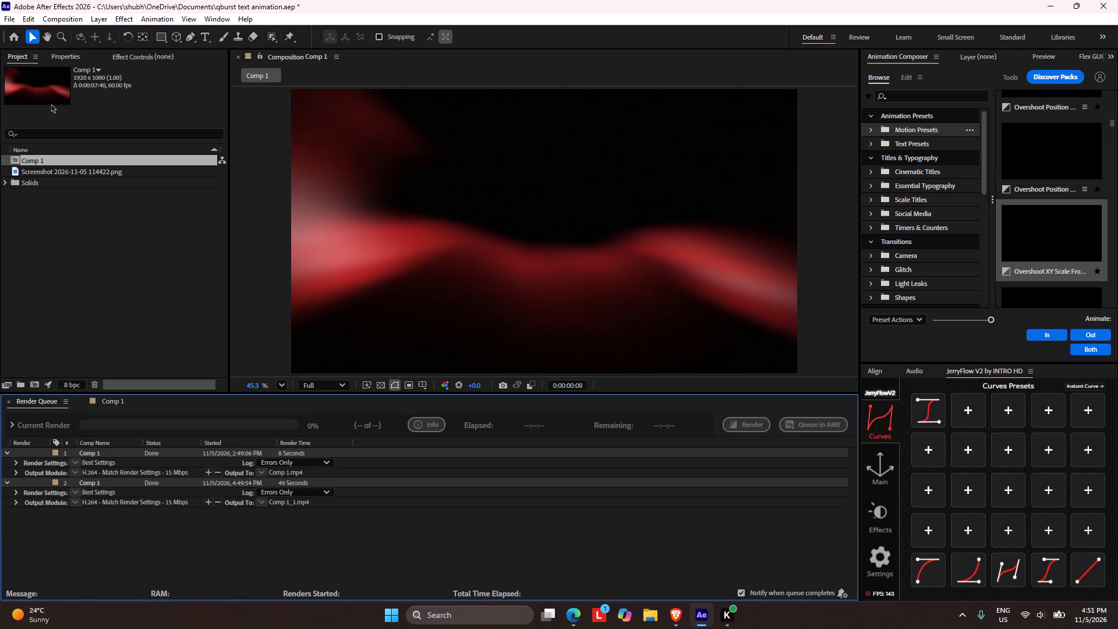
pyautogui.click(15, 42)
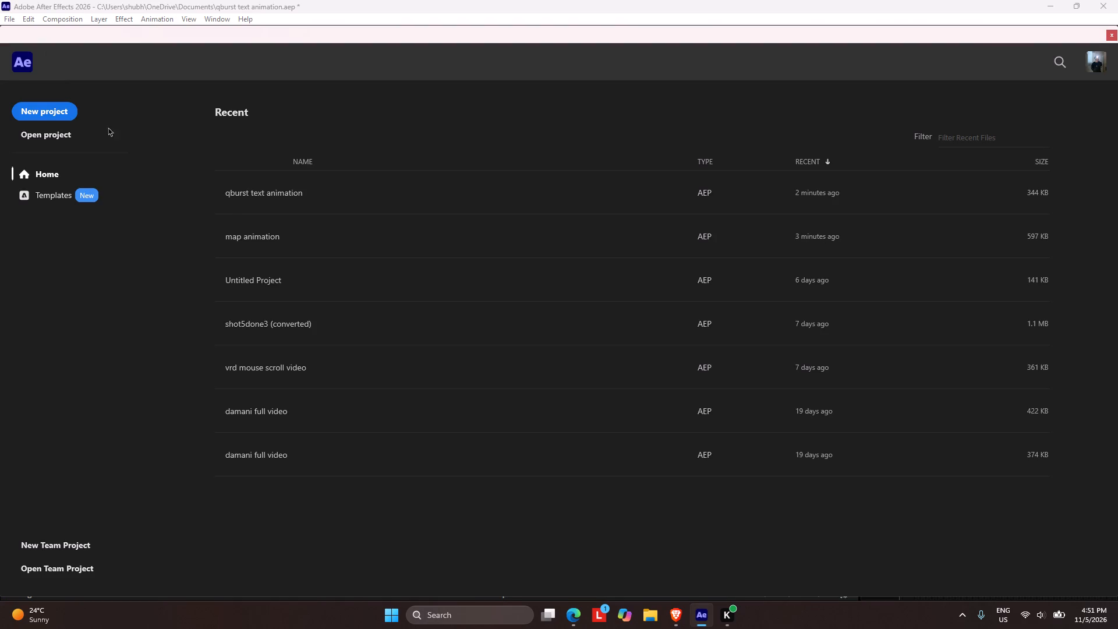
pyautogui.click(286, 235)
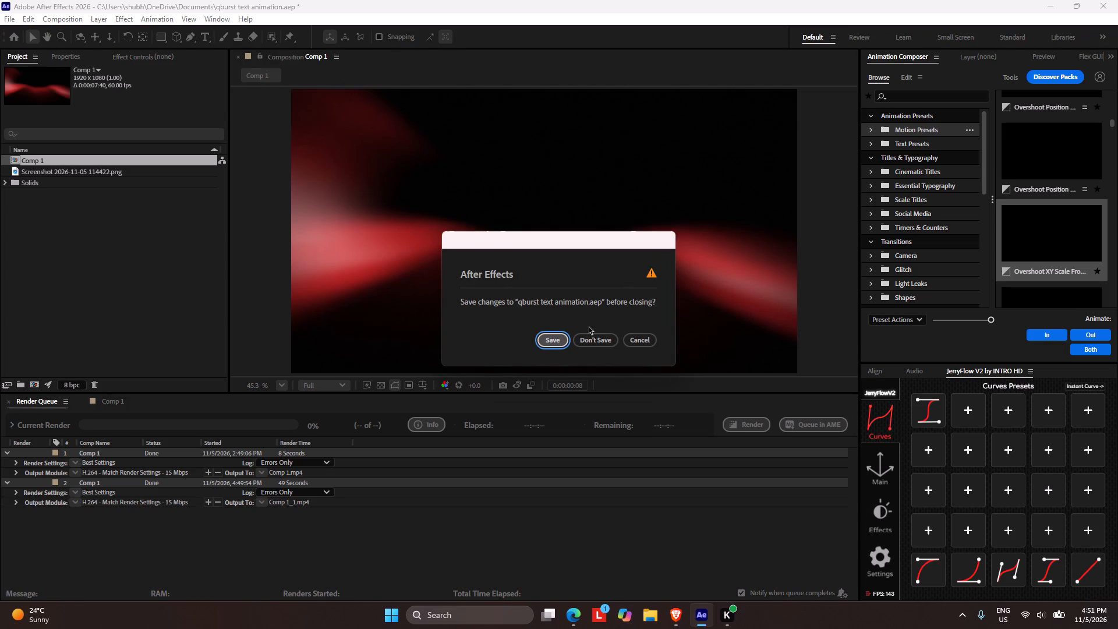
pyautogui.click(548, 342)
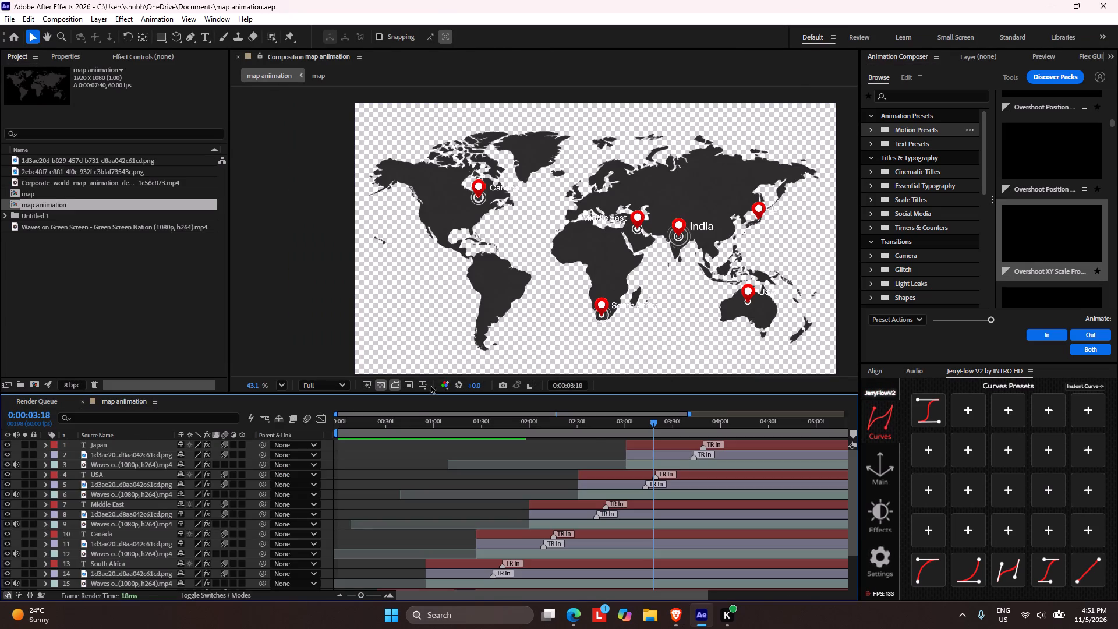
# Import Comp 1_1.mp4 from Downloads and place it as the bottom layer of the map animation composition, beneath the map layer.
pyautogui.moveTo(376, 427); pyautogui.dragTo(730, 425)
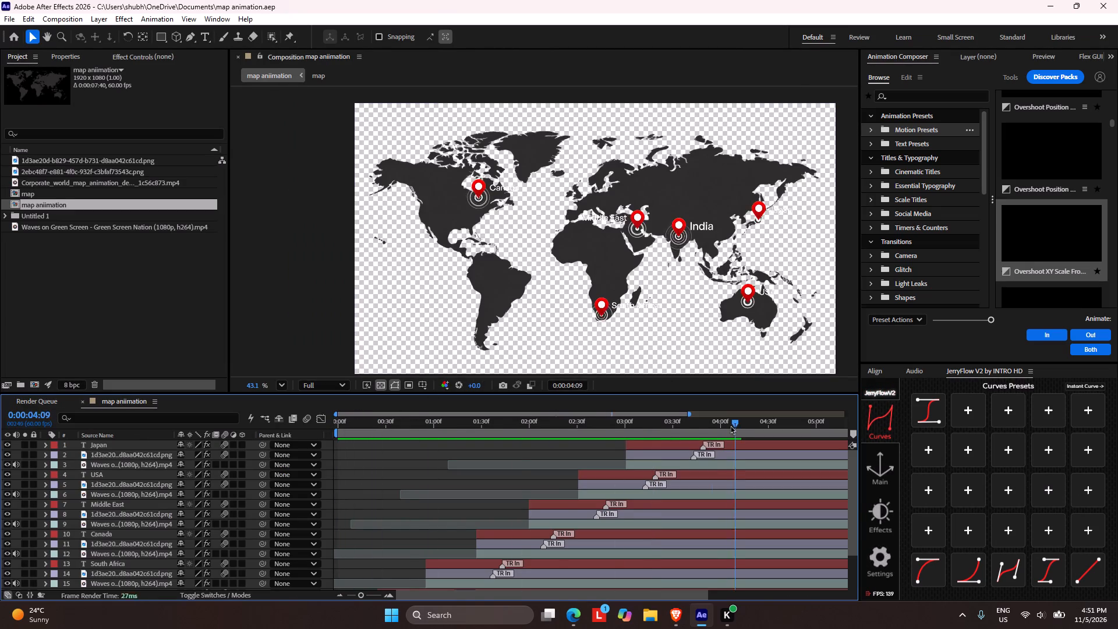
pyautogui.moveTo(730, 425); pyautogui.dragTo(302, 427)
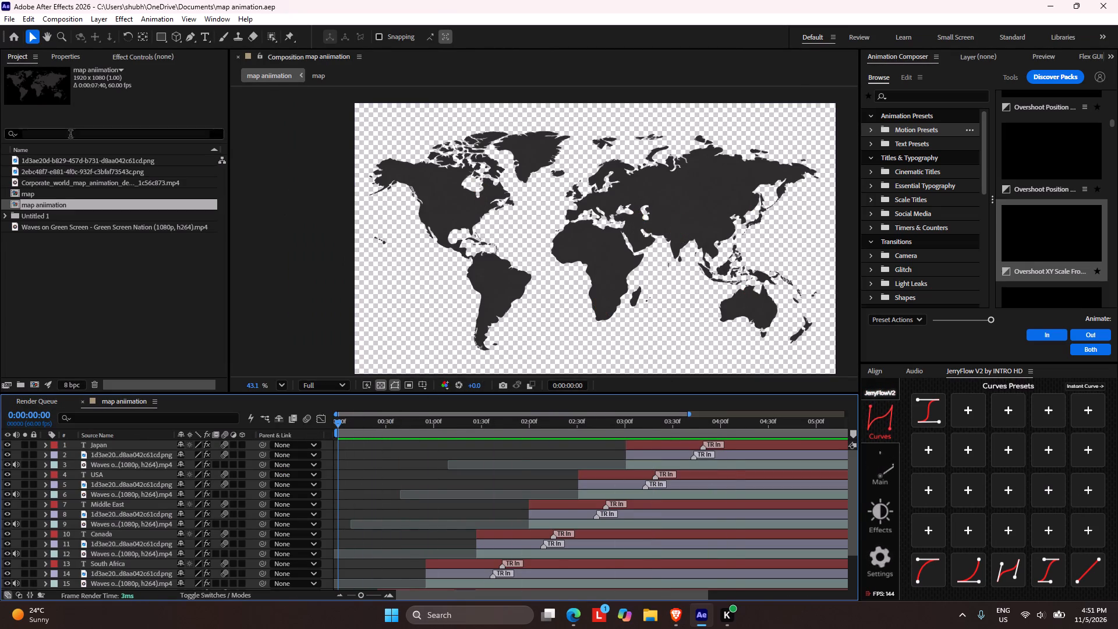
pyautogui.doubleClick(57, 275)
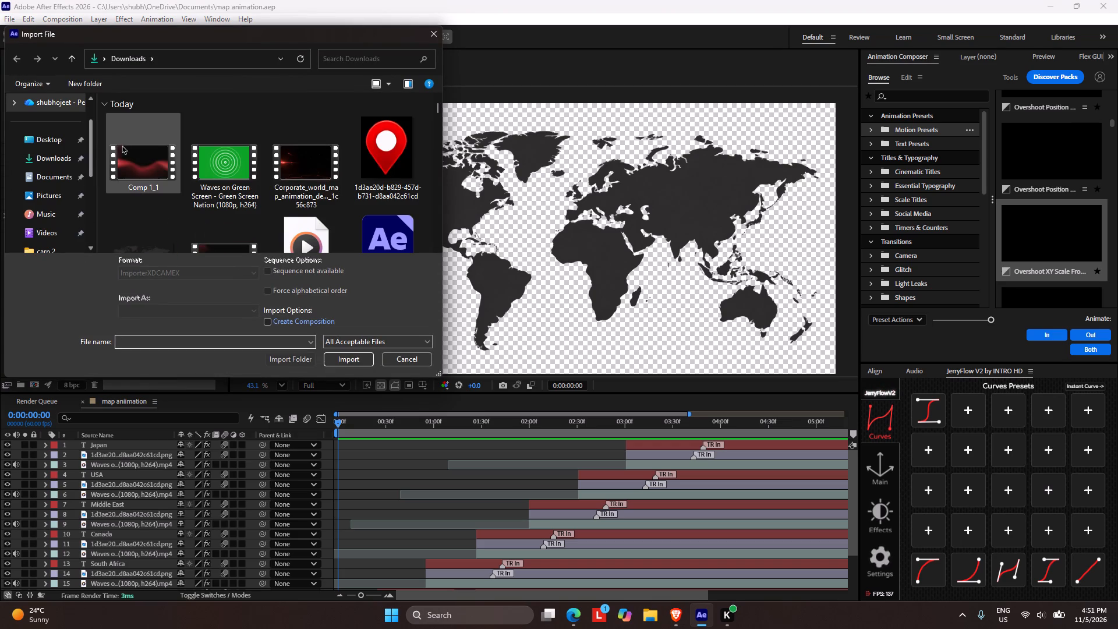
pyautogui.click(133, 156)
pyautogui.click(348, 358)
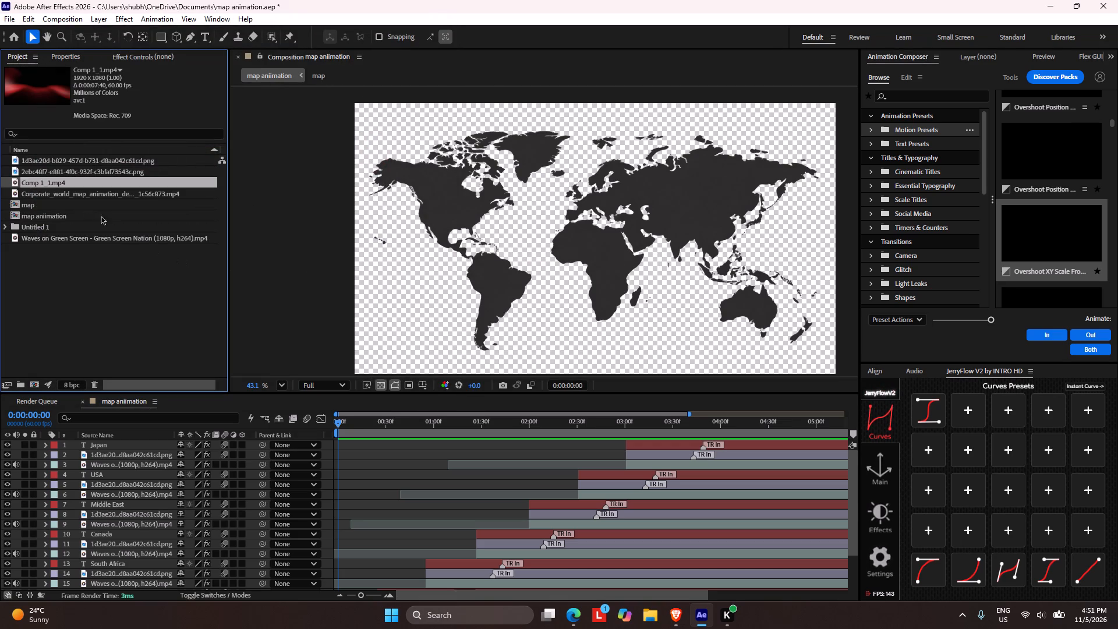
pyautogui.moveTo(27, 178); pyautogui.dragTo(104, 595)
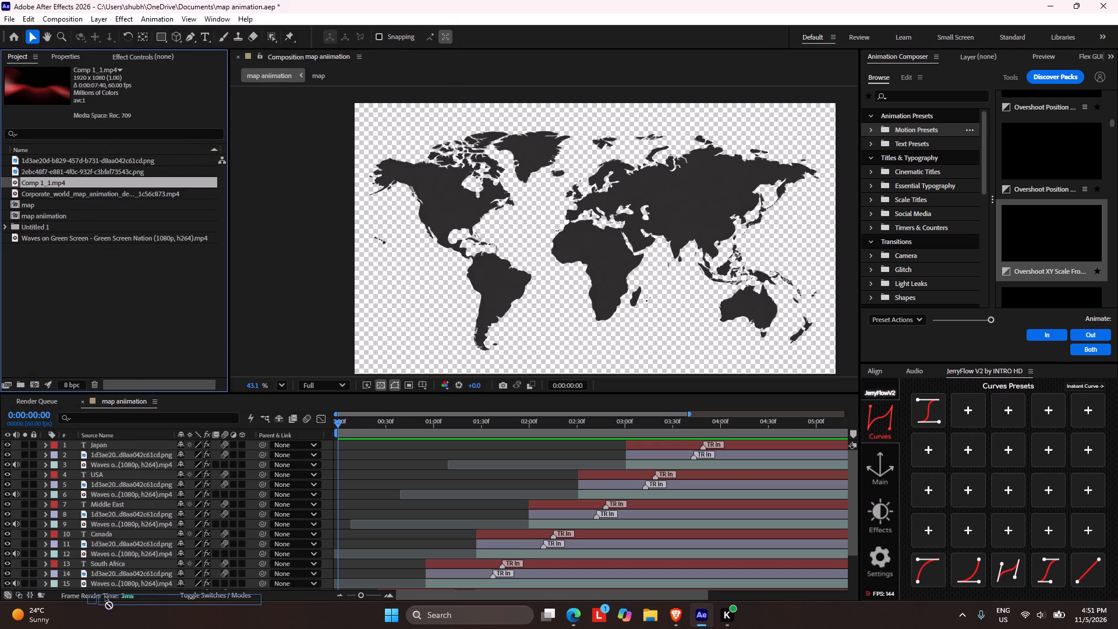
pyautogui.moveTo(104, 595); pyautogui.dragTo(116, 582)
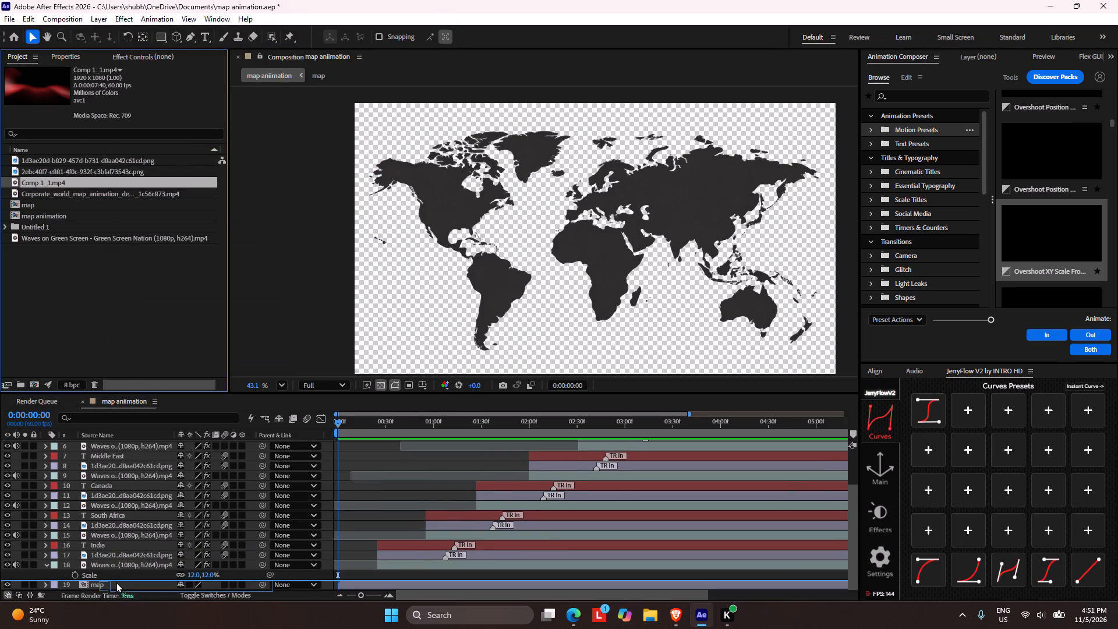
pyautogui.moveTo(116, 582); pyautogui.dragTo(113, 586)
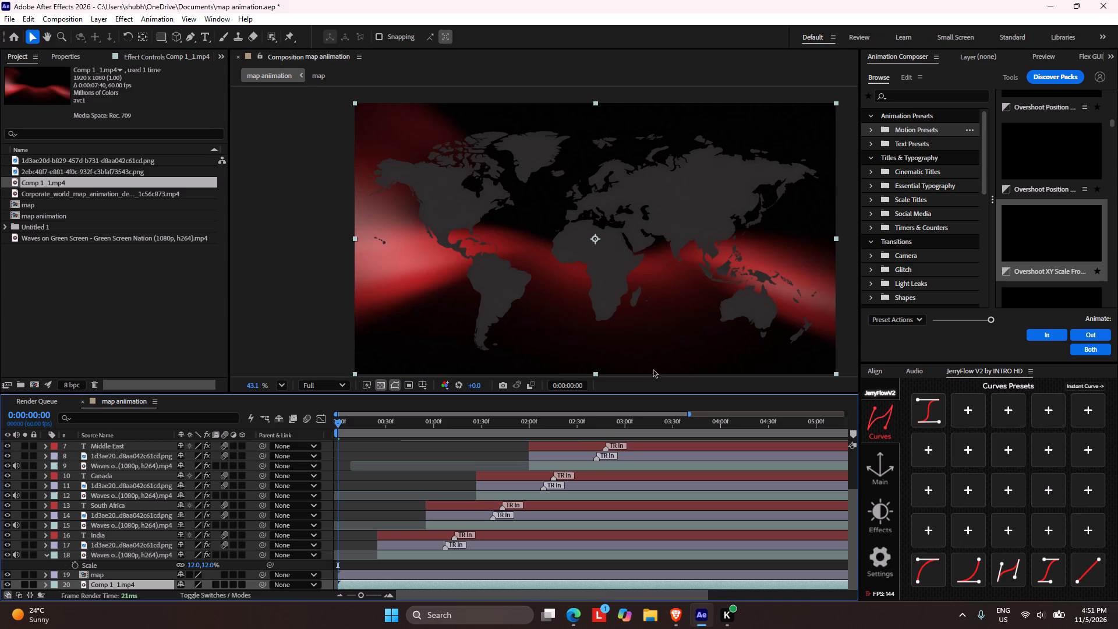
# Scrub the map animation from the start to 0:00:04:14 to check the map, pins and labels against the red background.
pyautogui.moveTo(341, 424); pyautogui.dragTo(385, 420)
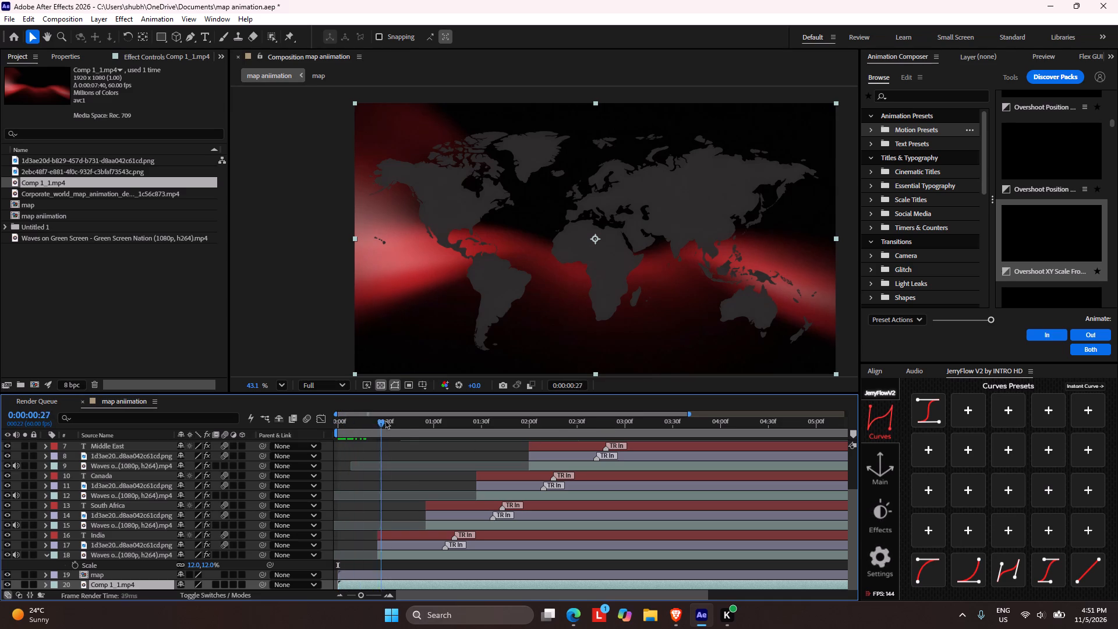
pyautogui.moveTo(385, 420); pyautogui.dragTo(674, 404)
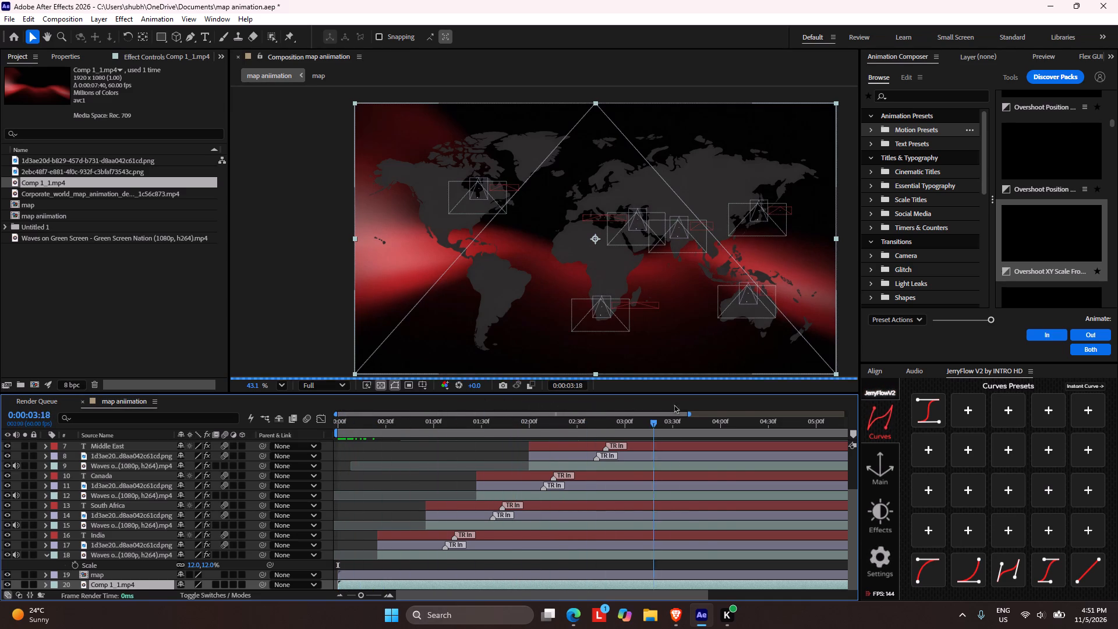
pyautogui.moveTo(674, 404); pyautogui.dragTo(745, 405)
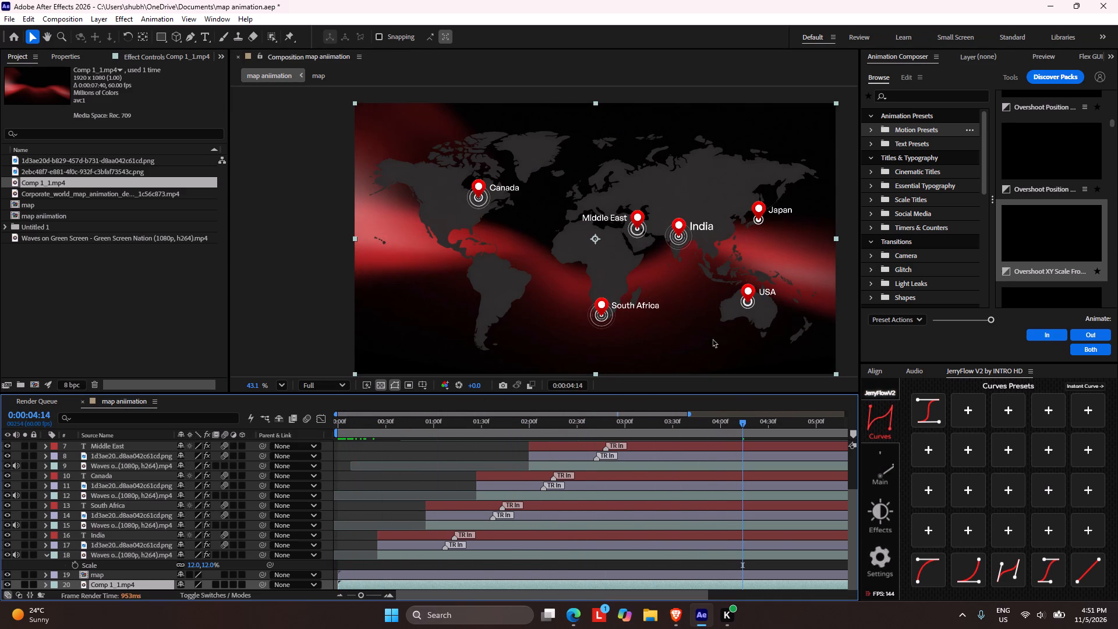
# Fit the composition to its viewer and make the viewer area taller by shrinking the timeline area.
pyautogui.click(338, 383)
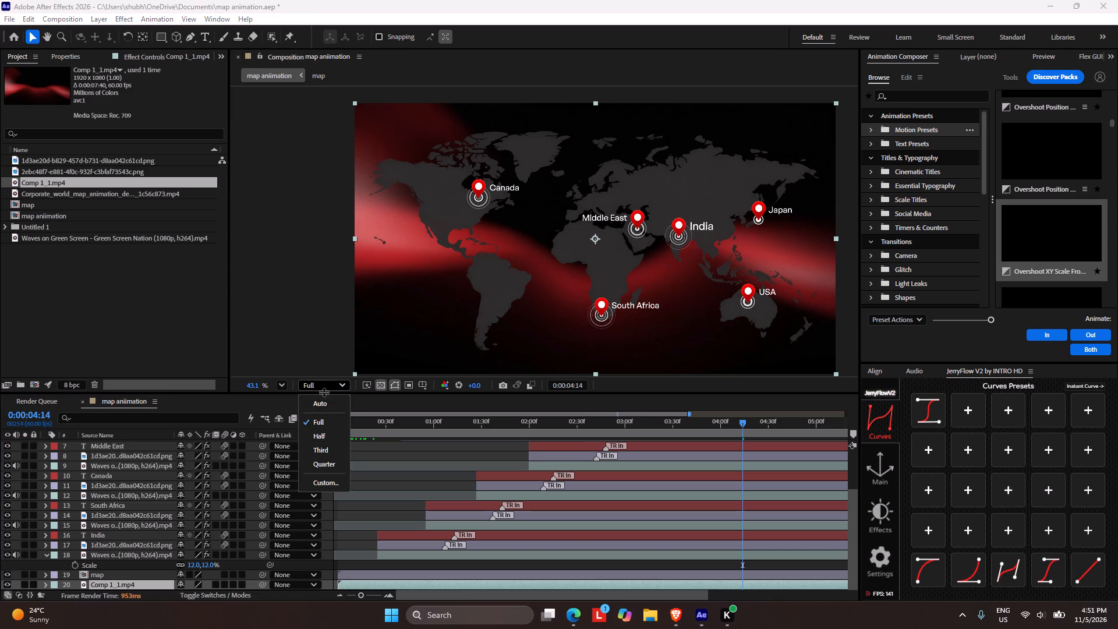
pyautogui.click(321, 389)
pyautogui.click(276, 388)
pyautogui.click(291, 151)
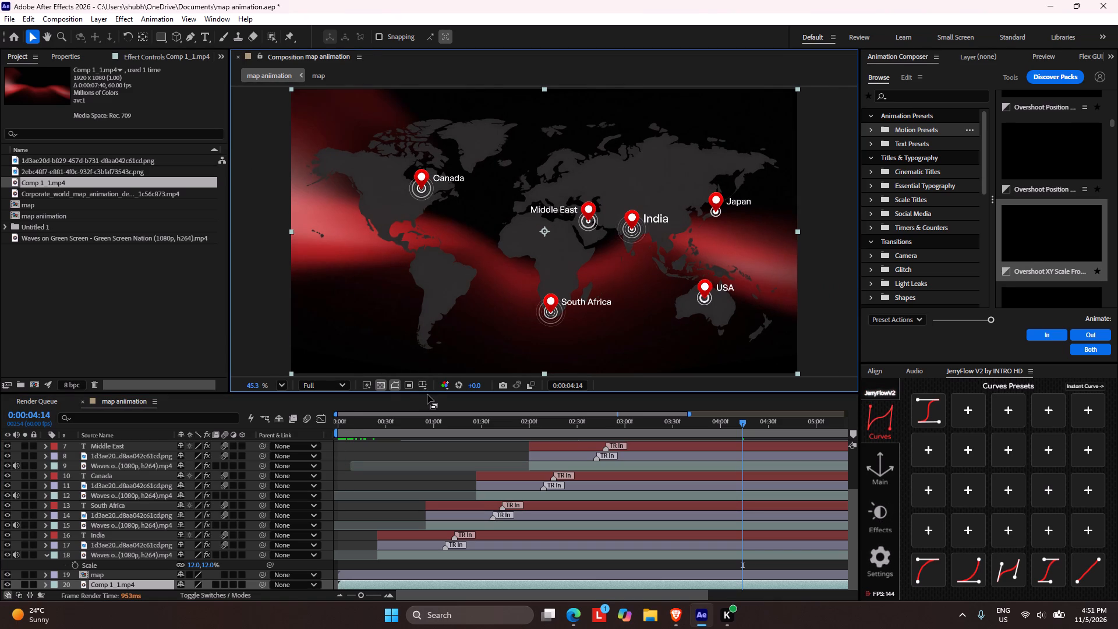
pyautogui.moveTo(425, 393); pyautogui.dragTo(427, 423)
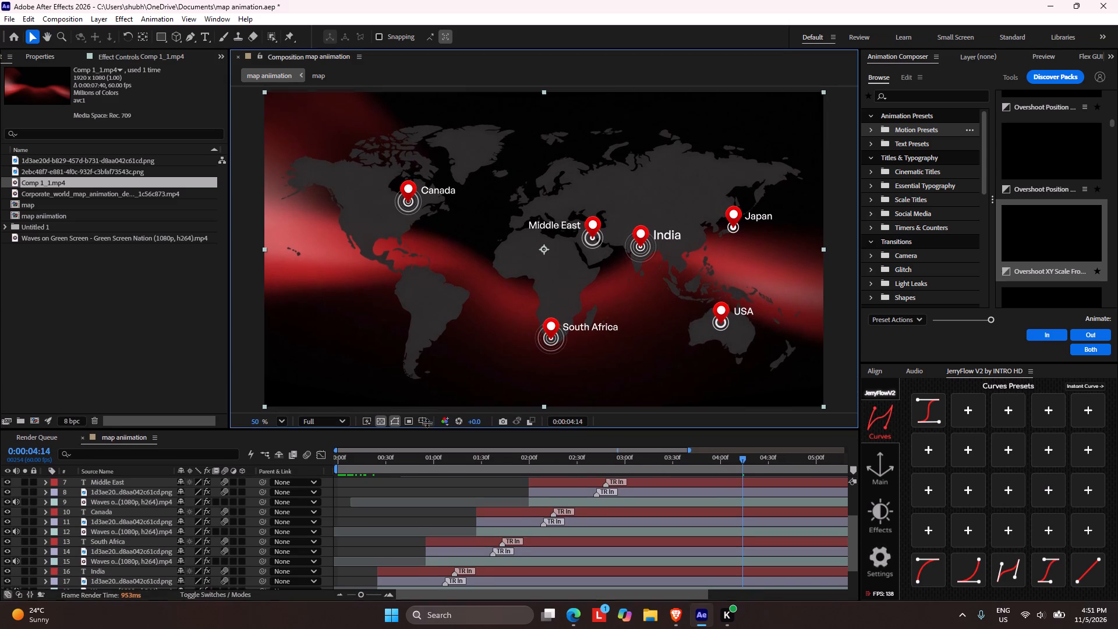
pyautogui.moveTo(427, 423); pyautogui.dragTo(427, 419)
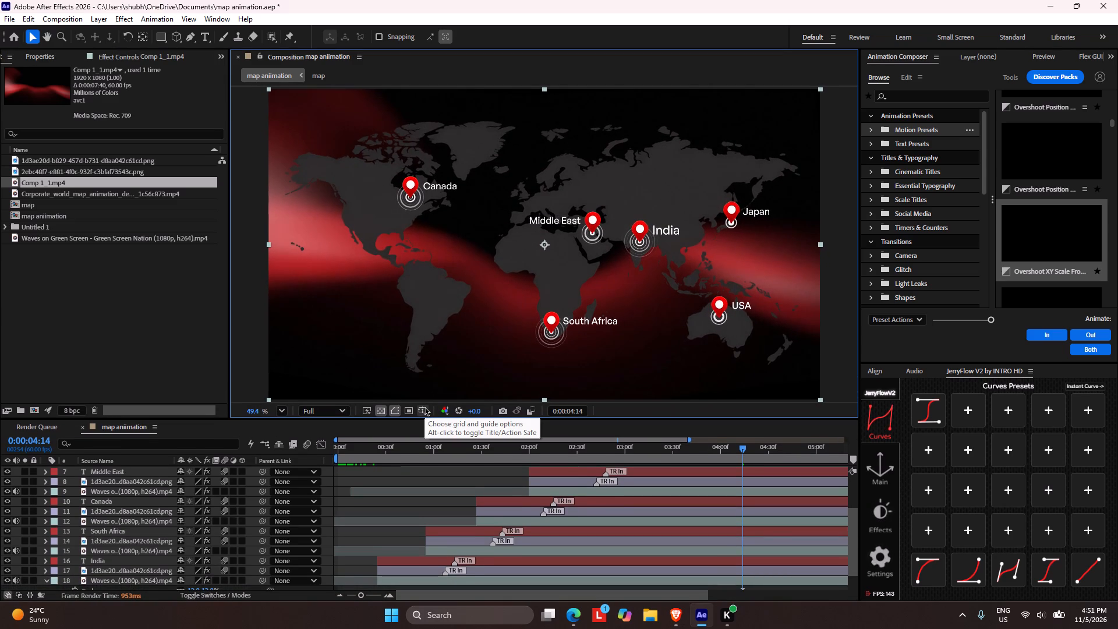
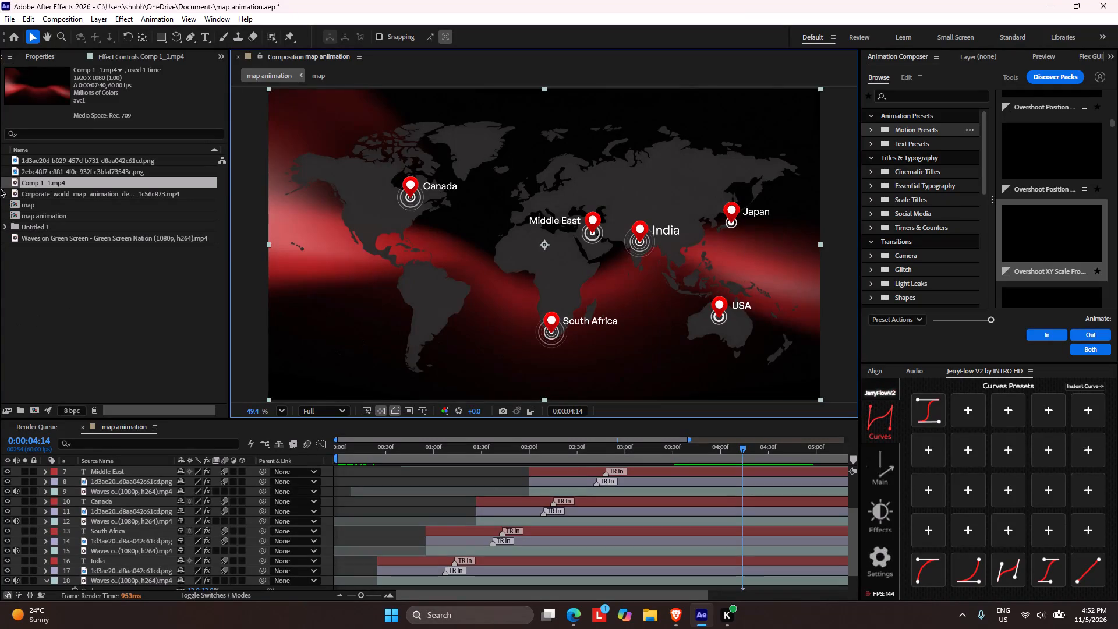
# Open the nested map composition and apply the Fill effect to the world map image layer.
pyautogui.scroll(-7, 135, 537)
pyautogui.tripleClick(112, 573)
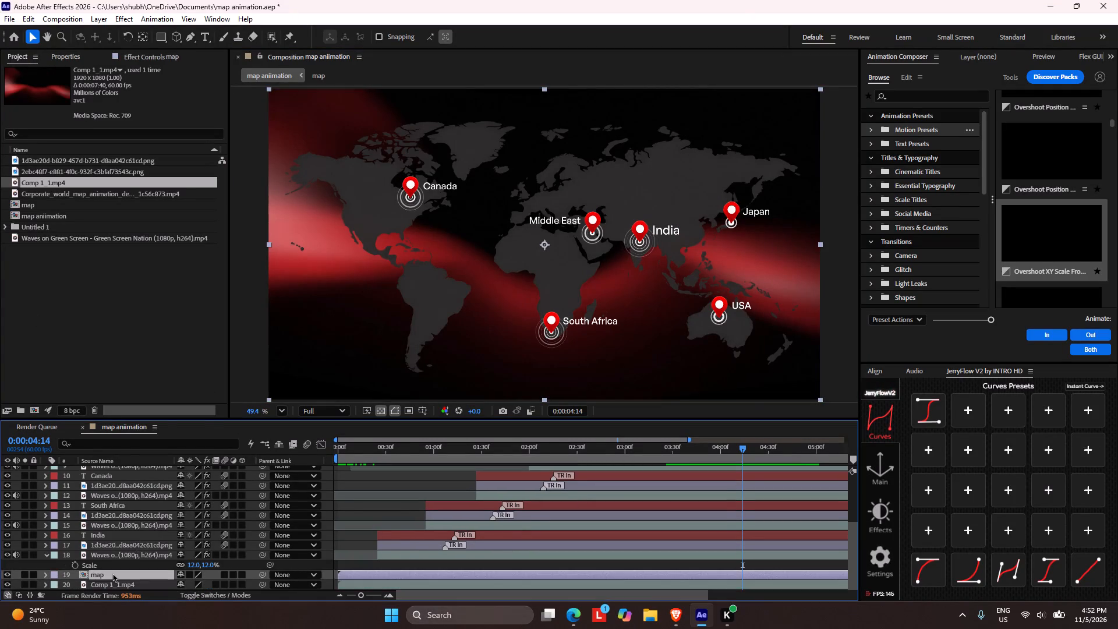
pyautogui.click(92, 470)
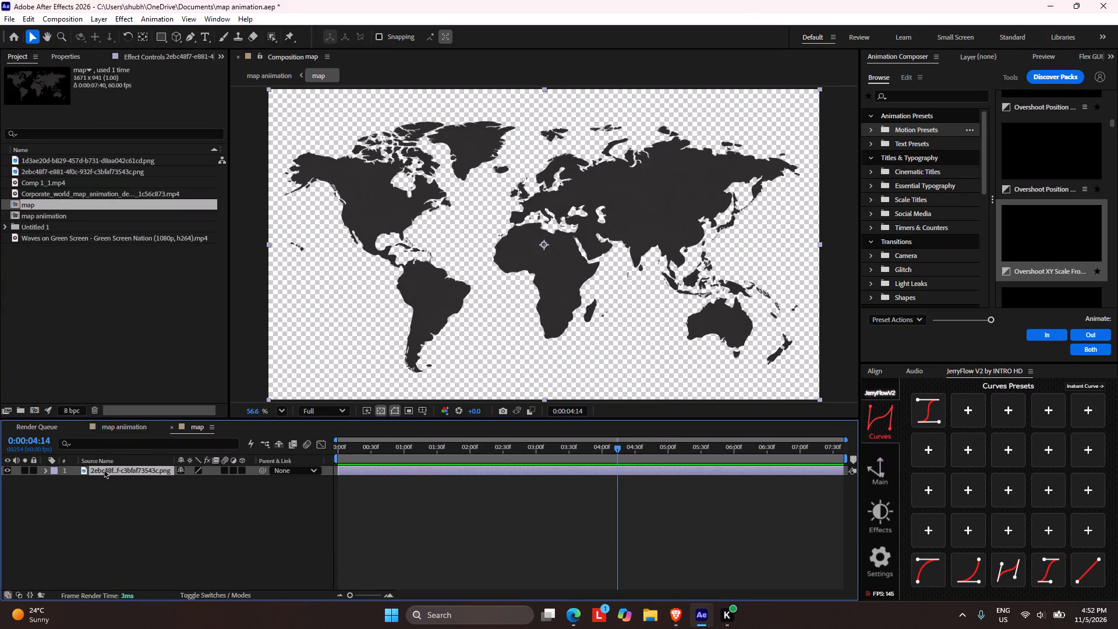
pyautogui.hotkey('ctrl', 'space')
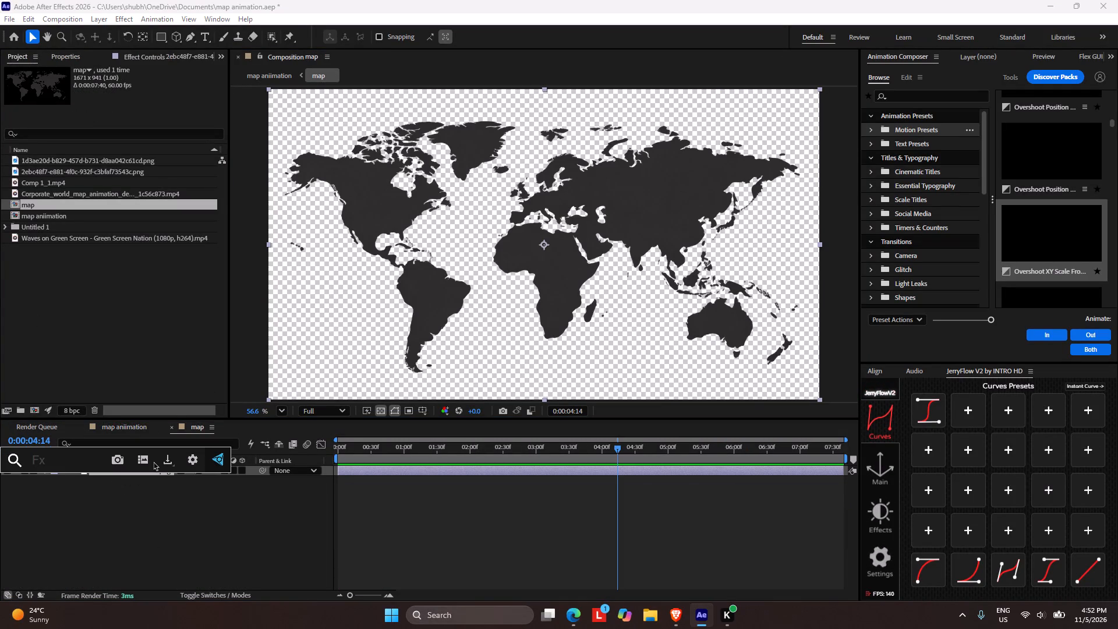
pyautogui.press('t')
pyautogui.press('BackSpace')
pyautogui.press('BackSpace')
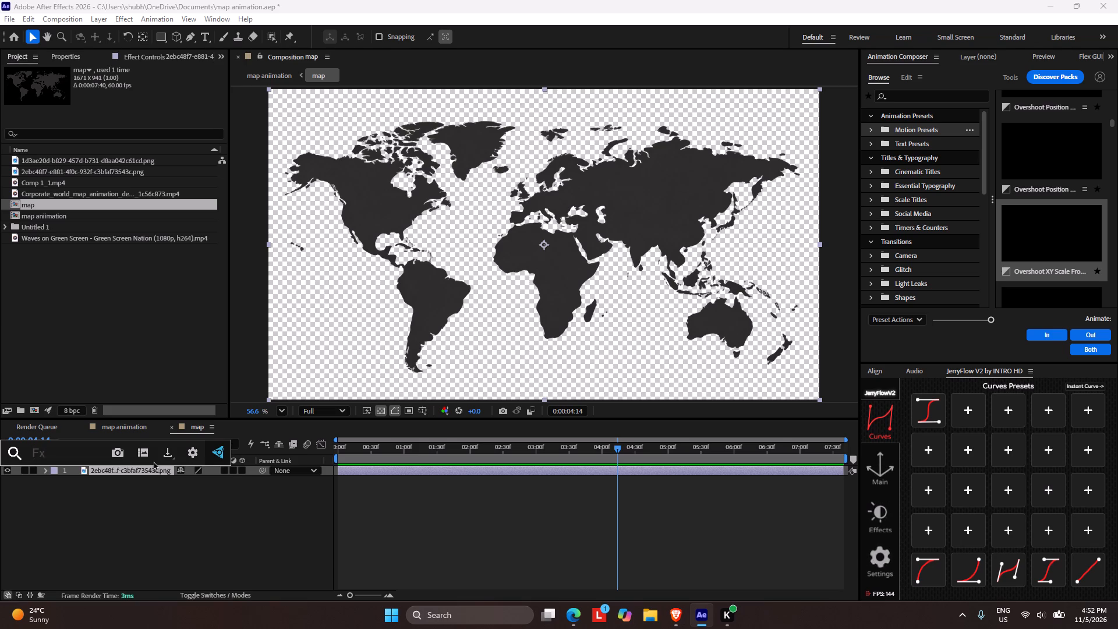
pyautogui.write('fill')
pyautogui.click(130, 483)
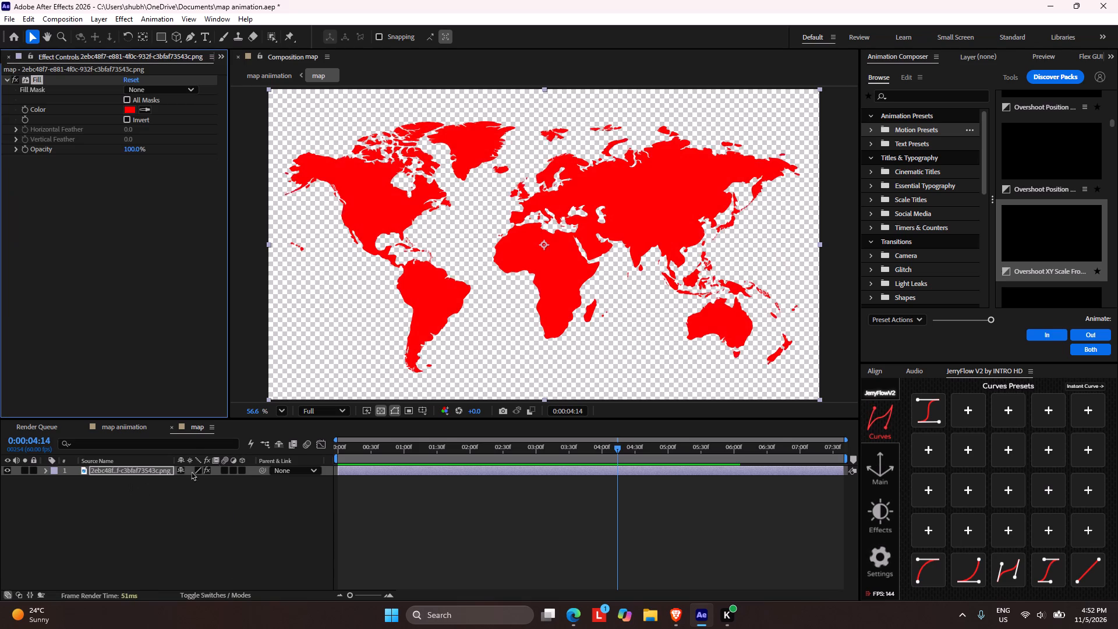
# Set the map's Fill colour to a neutral light grey and return to the map animation composition.
pyautogui.click(130, 111)
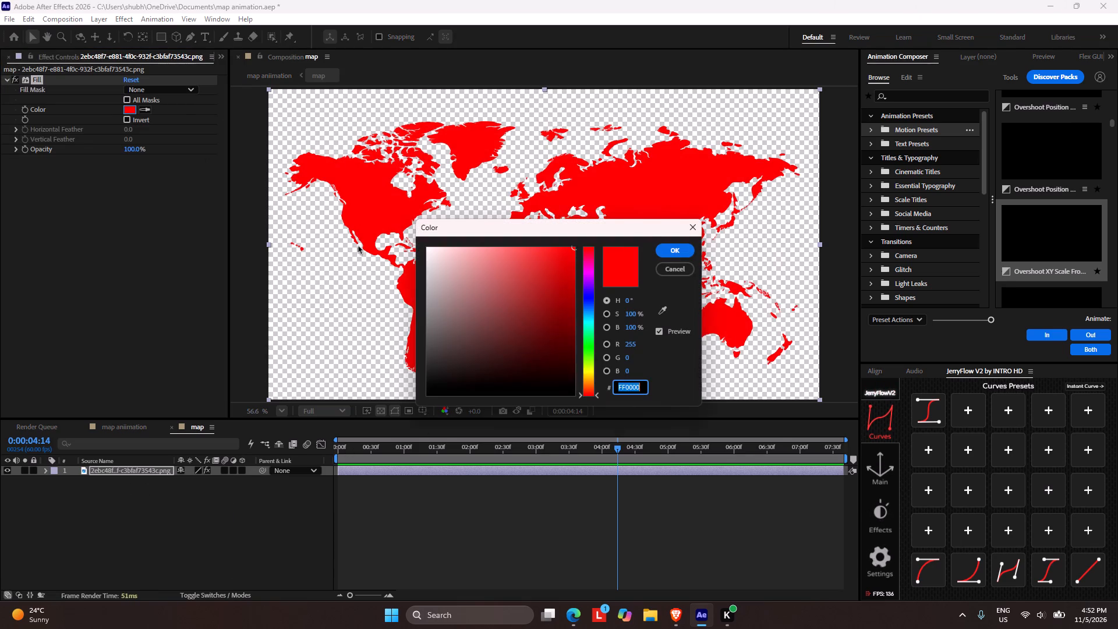
pyautogui.moveTo(441, 312); pyautogui.dragTo(403, 292)
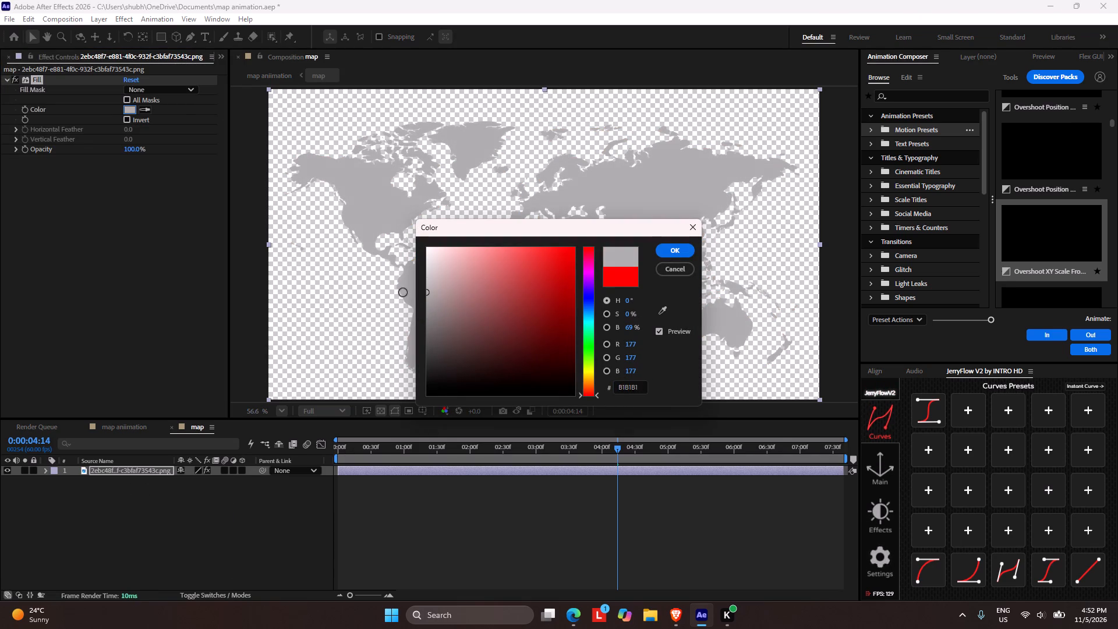
pyautogui.moveTo(403, 292); pyautogui.dragTo(395, 294)
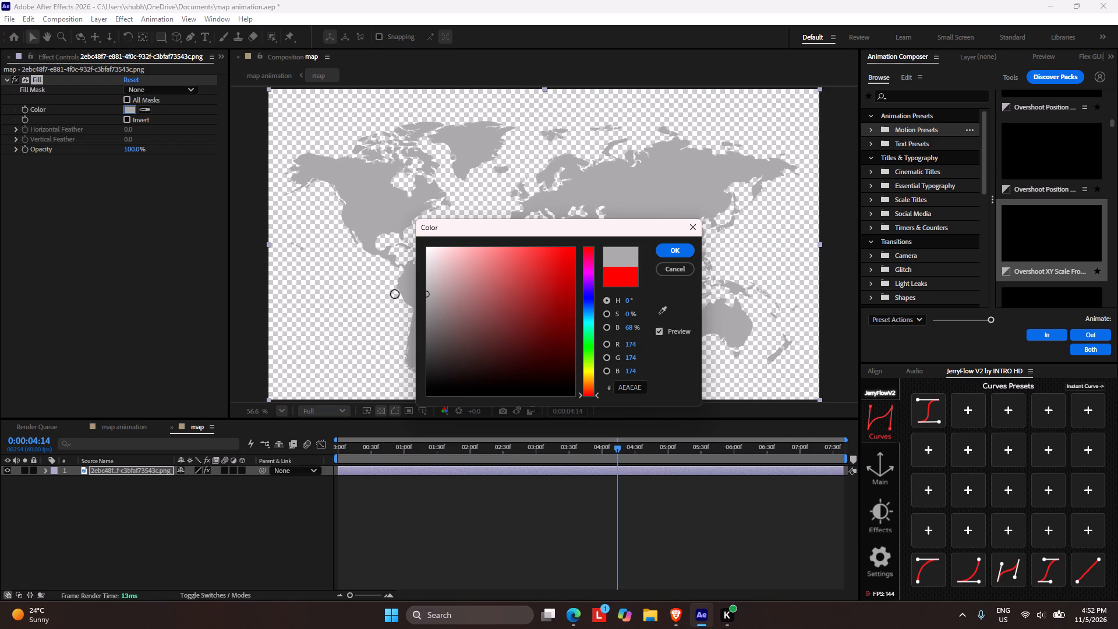
pyautogui.moveTo(395, 294); pyautogui.dragTo(394, 288)
pyautogui.click(663, 249)
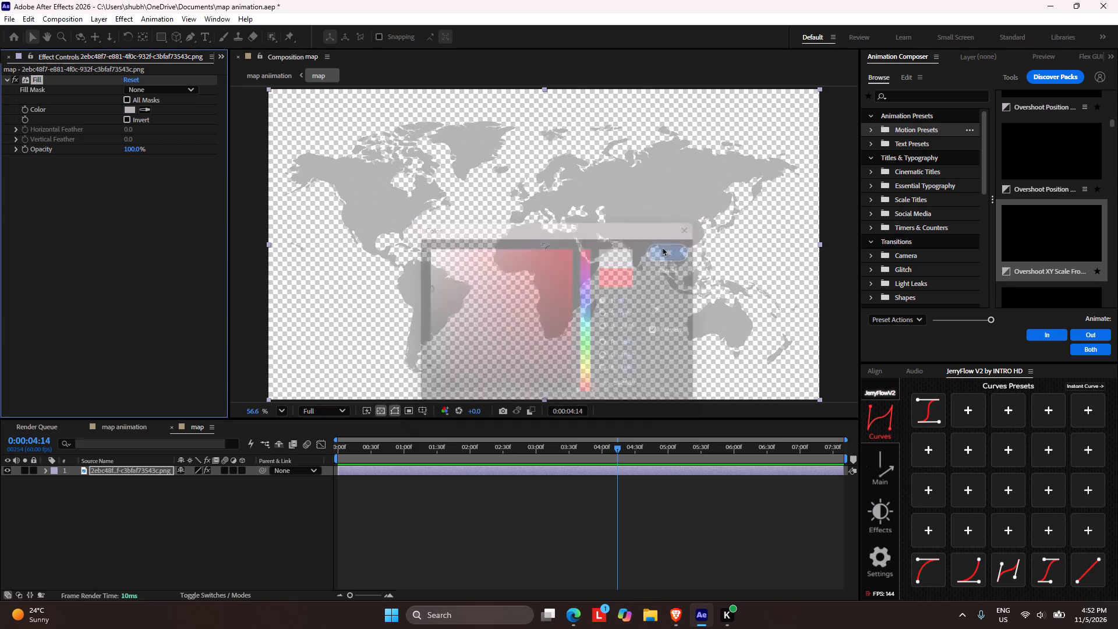
pyautogui.click(128, 425)
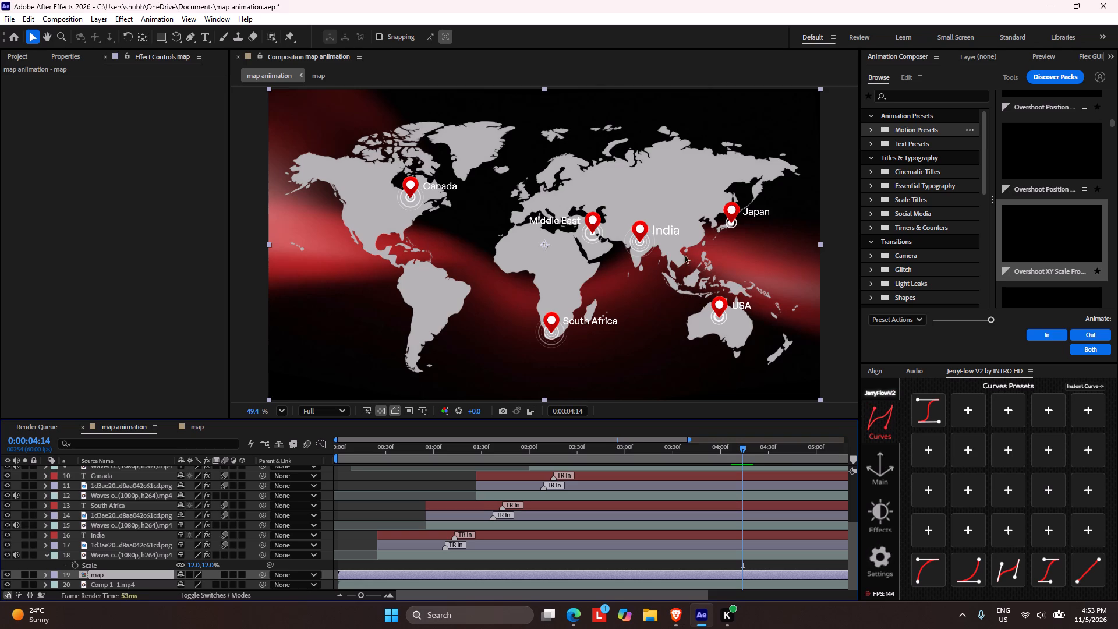
# Set the font style of the Japan, USA, Middle East, Canada, South Africa and India labels to Semibold.
pyautogui.scroll(5, 502, 210)
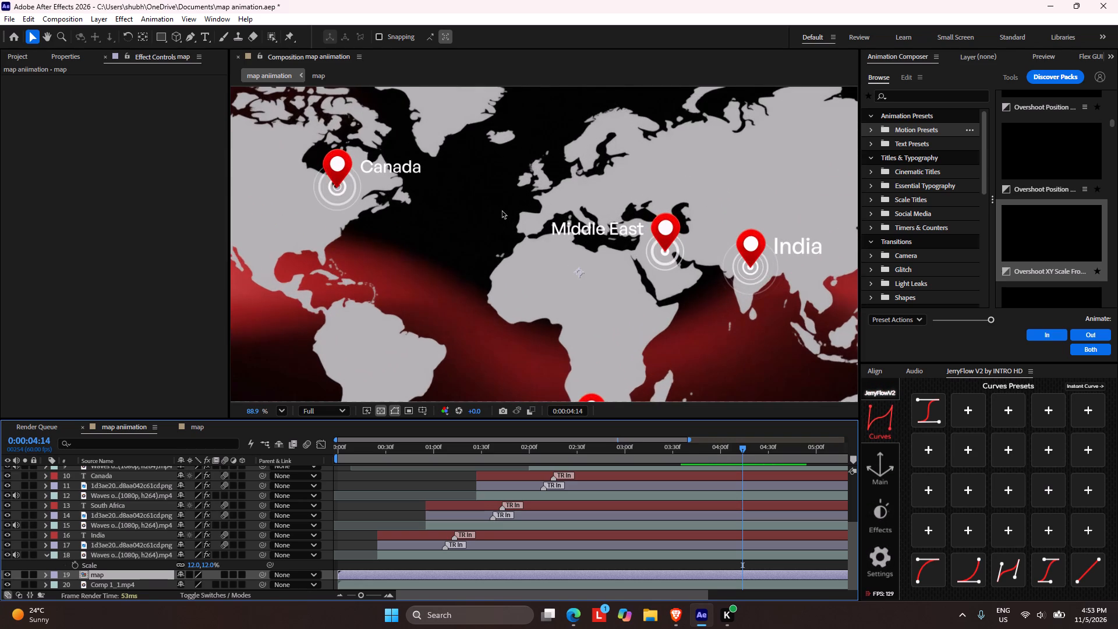
pyautogui.scroll(-4, 501, 210)
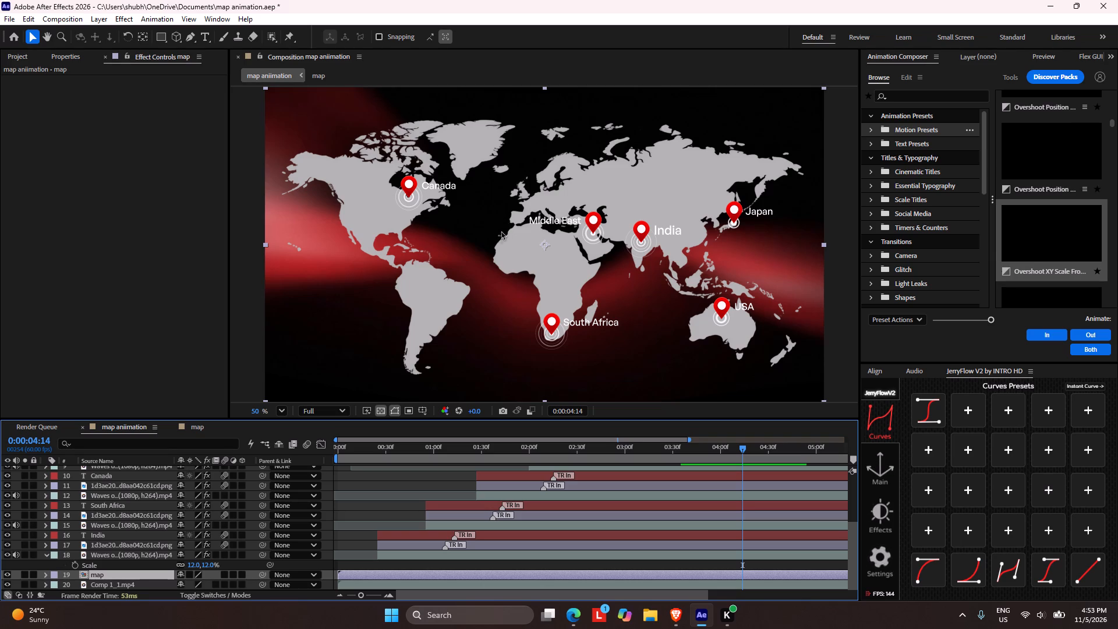
pyautogui.scroll(2, 139, 489)
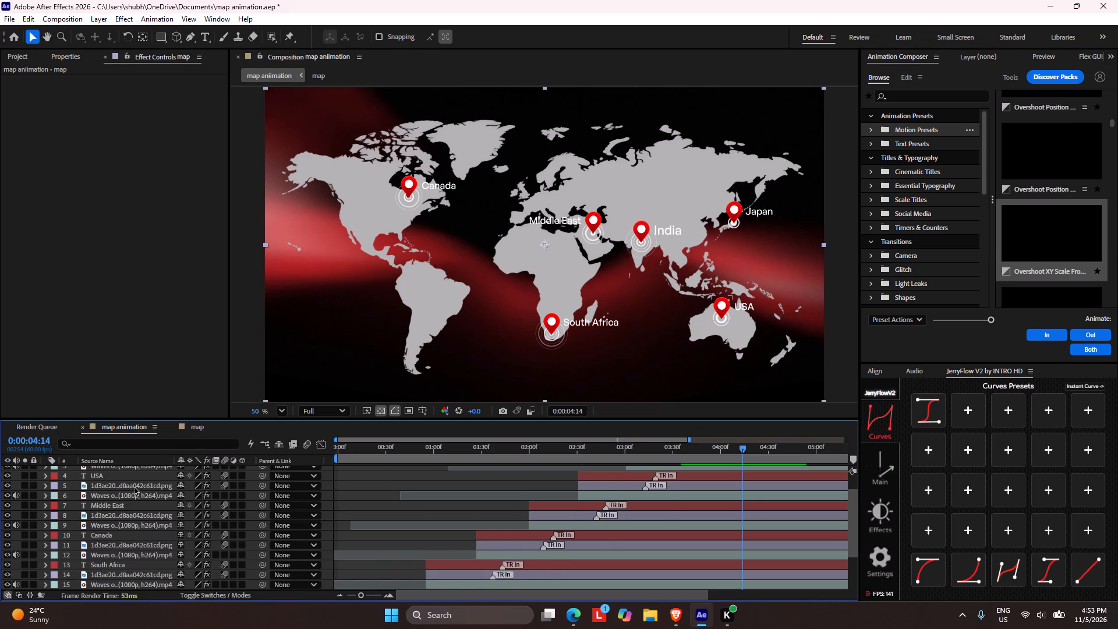
pyautogui.scroll(3, 112, 473)
pyautogui.click(100, 469)
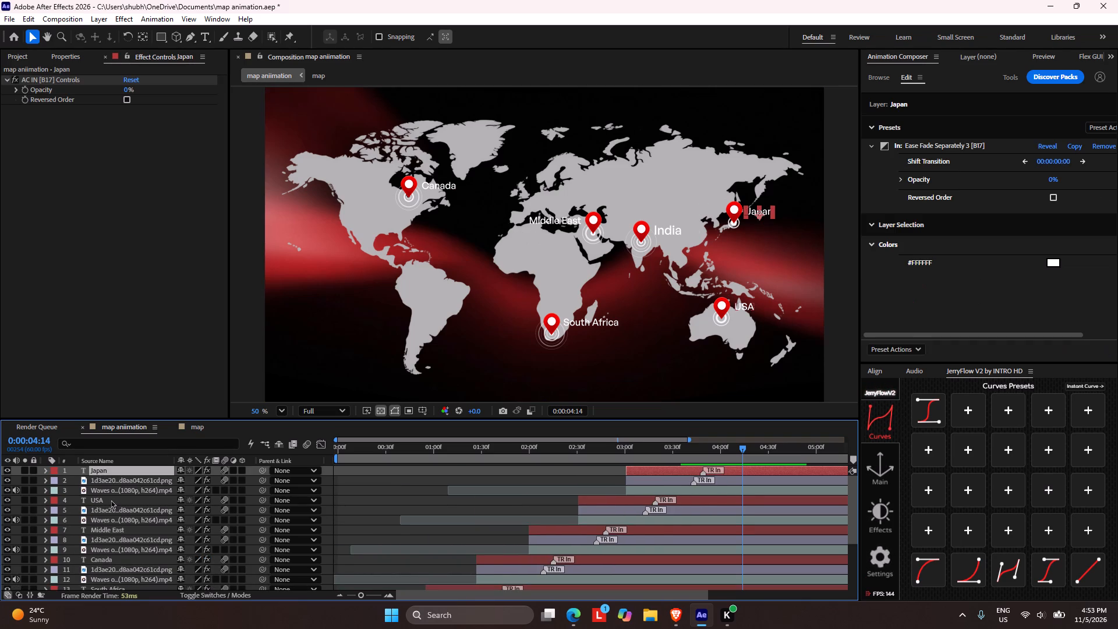
pyautogui.keyDown('ctrl'); pyautogui.click(108, 498); pyautogui.keyUp('ctrl')
pyautogui.keyDown('ctrl'); pyautogui.click(117, 526); pyautogui.keyUp('ctrl')
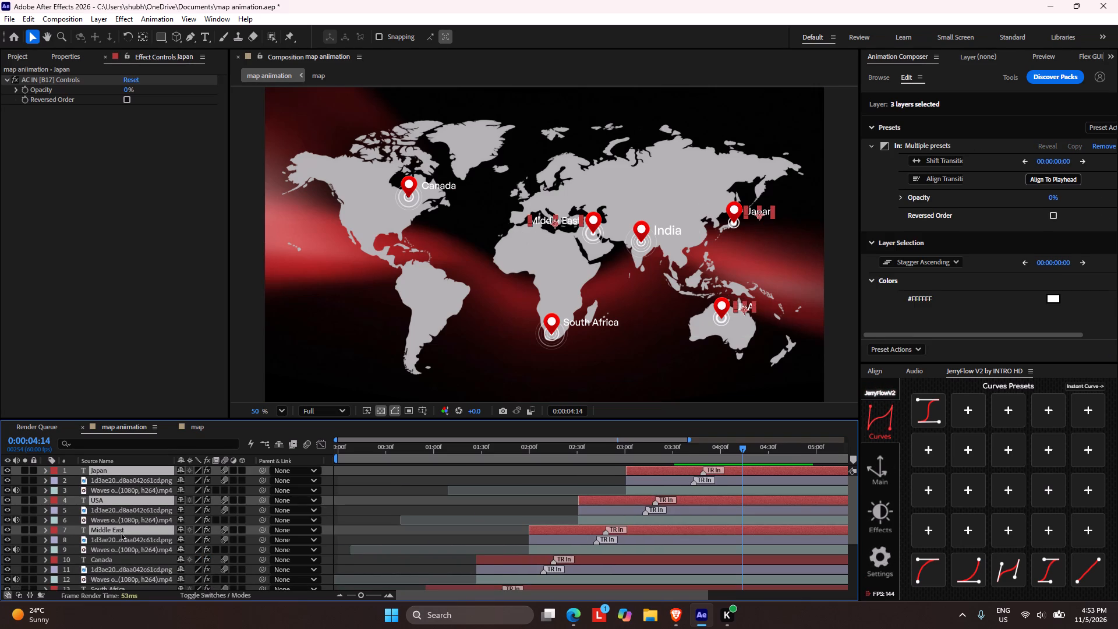
pyautogui.keyDown('ctrl'); pyautogui.click(122, 564); pyautogui.keyUp('ctrl')
pyautogui.scroll(-3, 137, 549)
pyautogui.keyDown('ctrl'); pyautogui.click(114, 507); pyautogui.keyUp('ctrl')
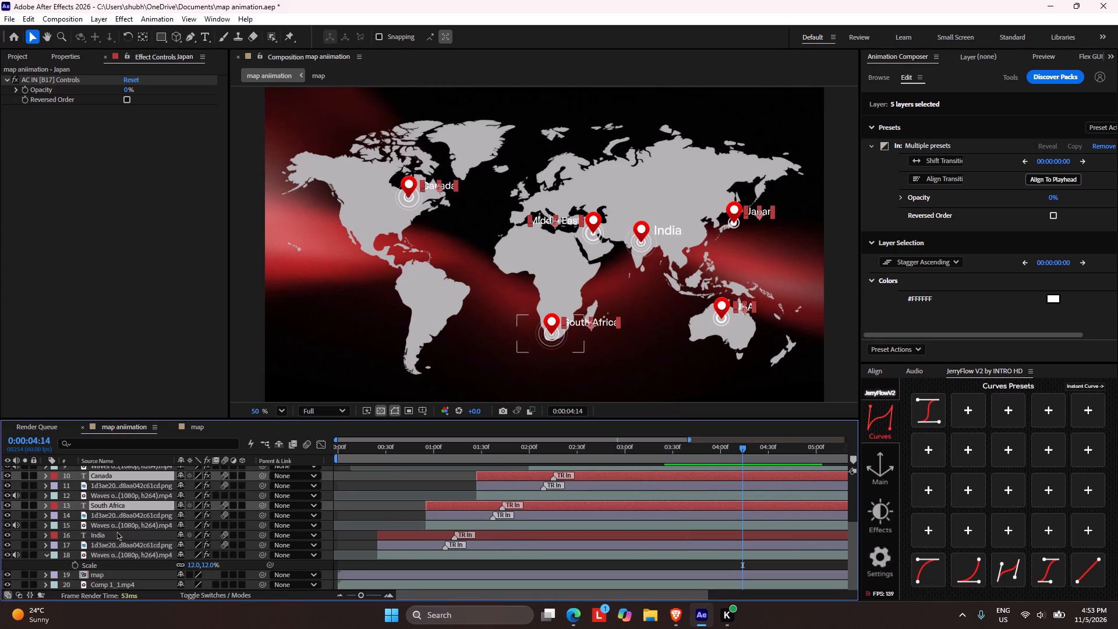
pyautogui.keyDown('ctrl'); pyautogui.click(112, 541); pyautogui.keyUp('ctrl')
pyautogui.keyDown('ctrl'); pyautogui.click(110, 535); pyautogui.keyUp('ctrl')
pyautogui.keyDown('ctrl'); pyautogui.click(109, 542); pyautogui.keyUp('ctrl')
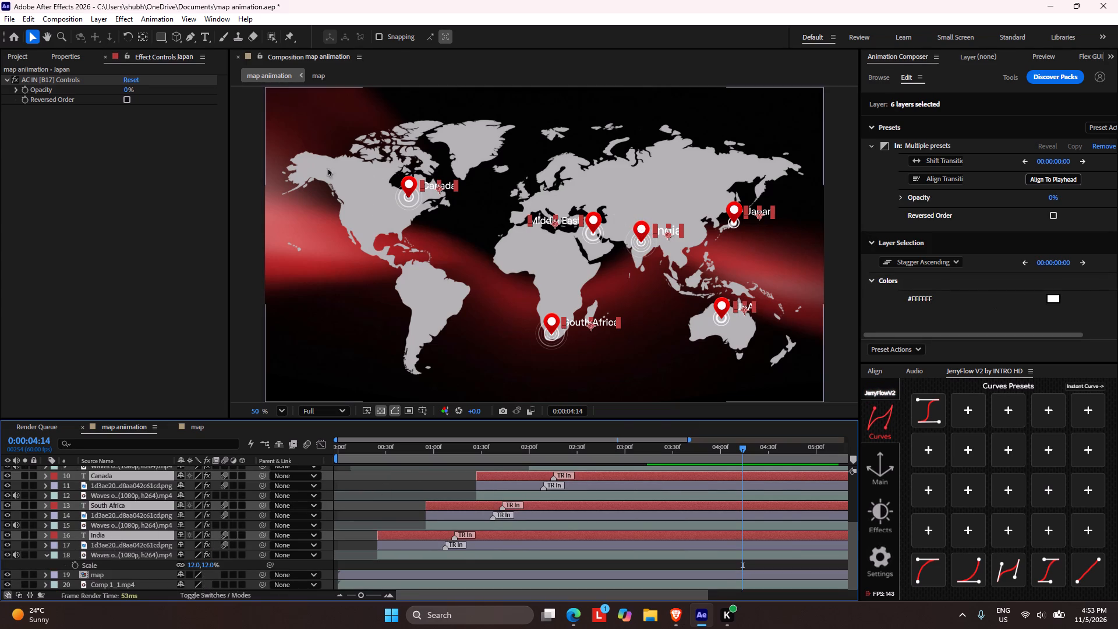
pyautogui.click(61, 55)
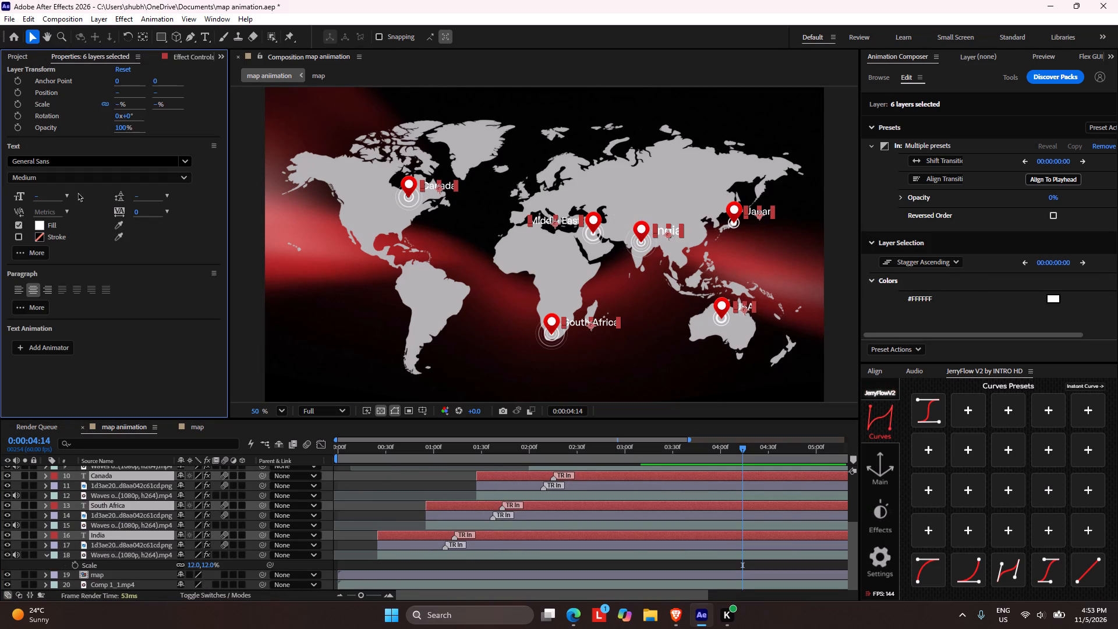
pyautogui.click(43, 179)
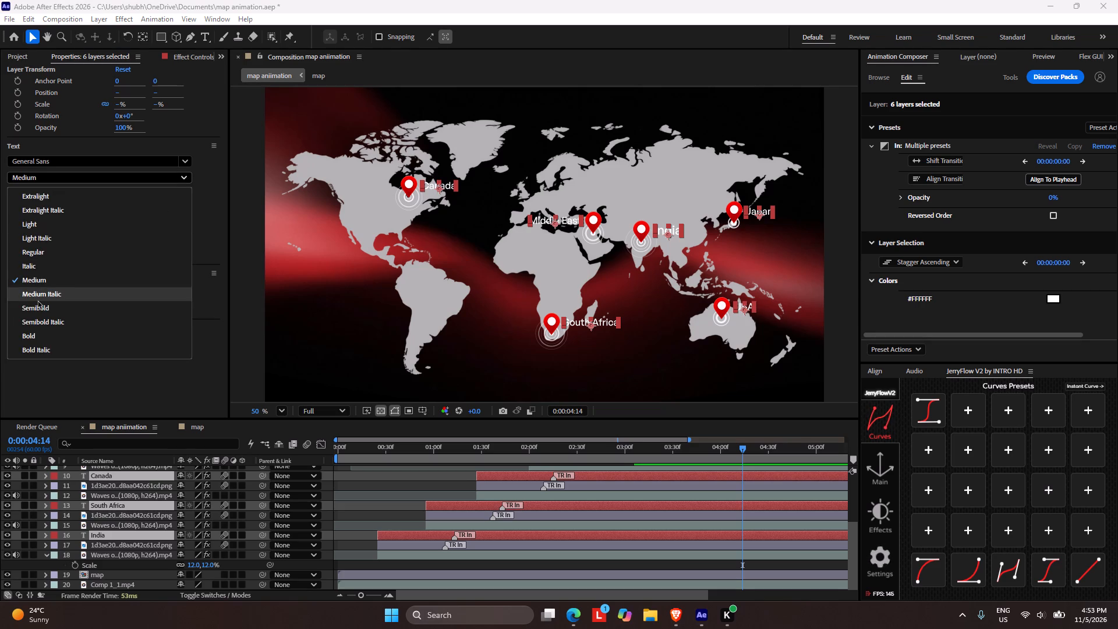
pyautogui.click(38, 310)
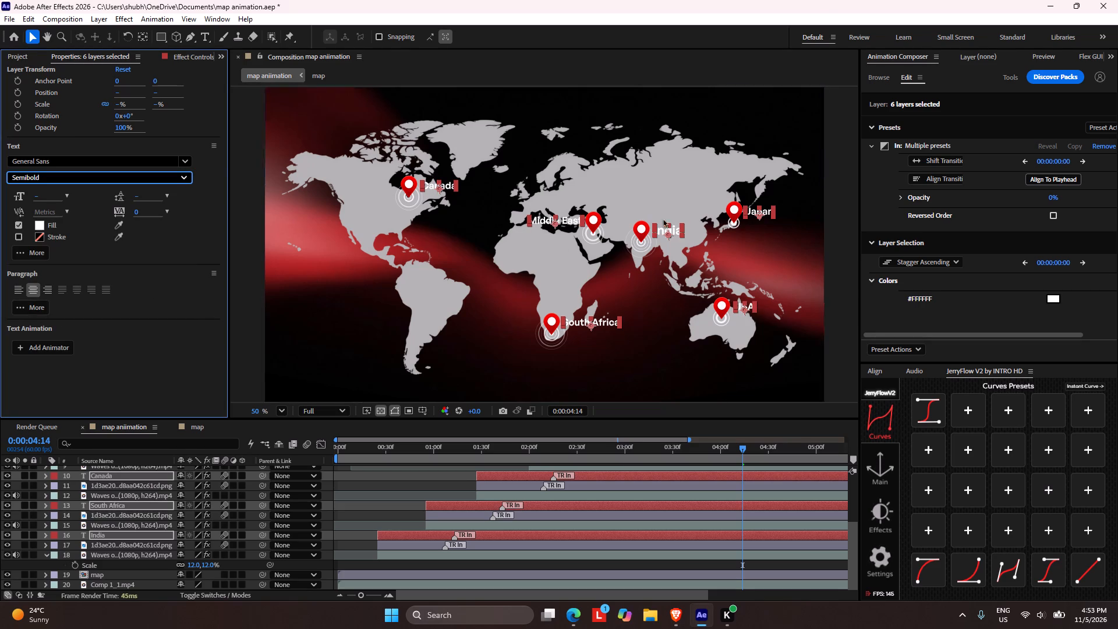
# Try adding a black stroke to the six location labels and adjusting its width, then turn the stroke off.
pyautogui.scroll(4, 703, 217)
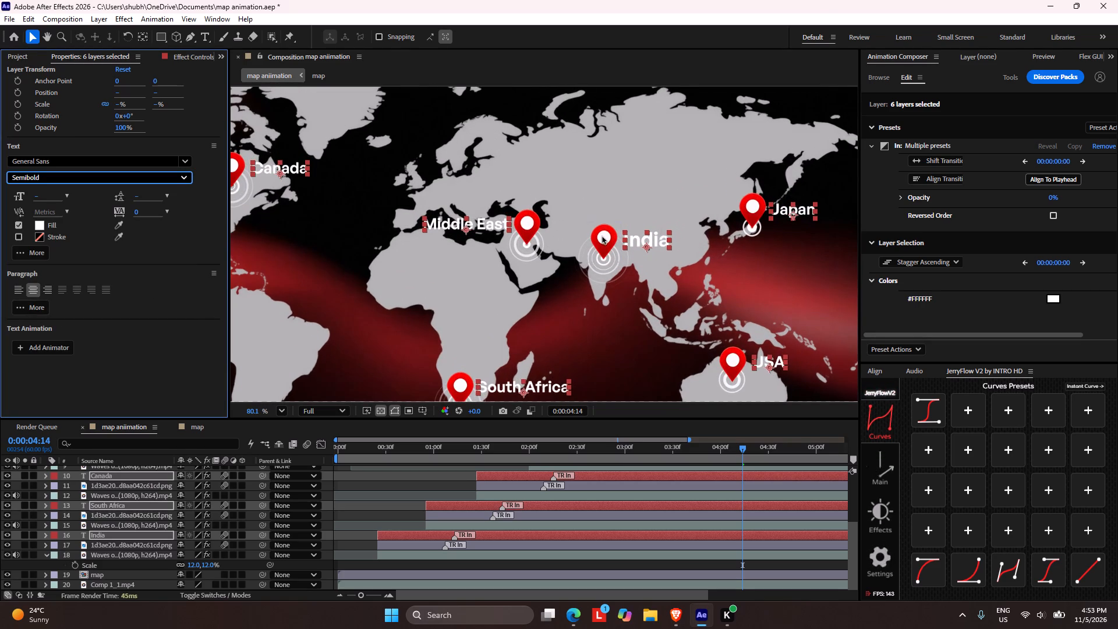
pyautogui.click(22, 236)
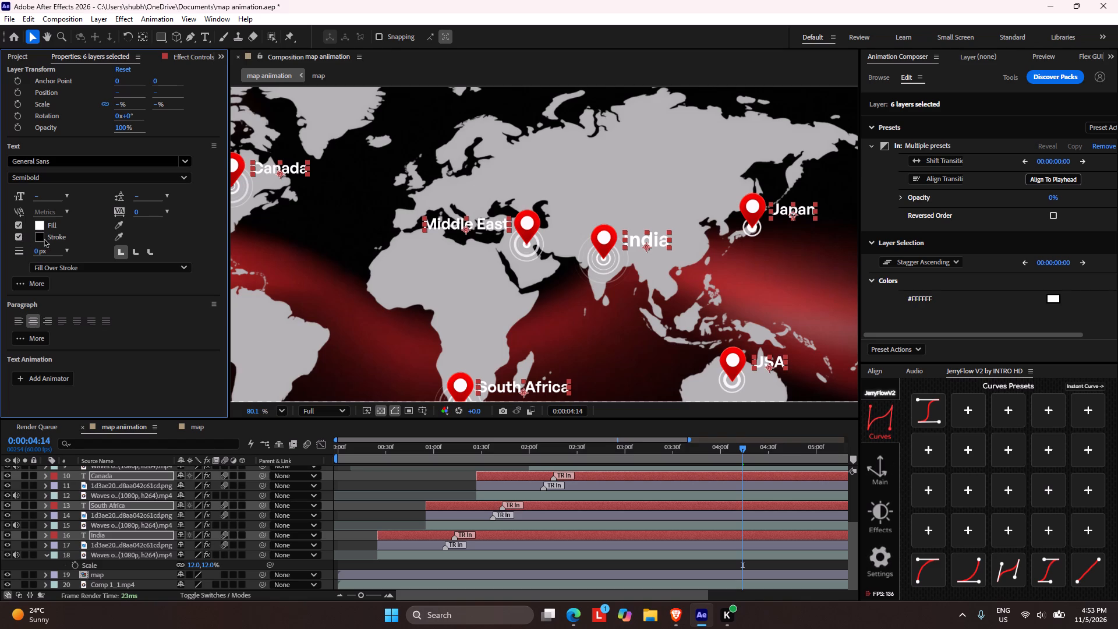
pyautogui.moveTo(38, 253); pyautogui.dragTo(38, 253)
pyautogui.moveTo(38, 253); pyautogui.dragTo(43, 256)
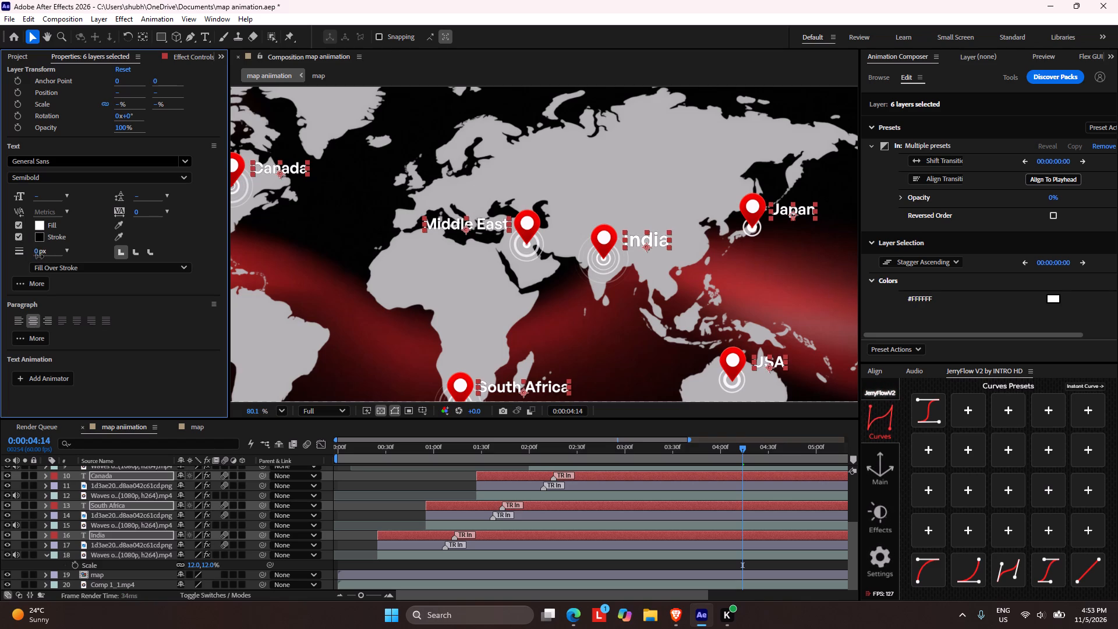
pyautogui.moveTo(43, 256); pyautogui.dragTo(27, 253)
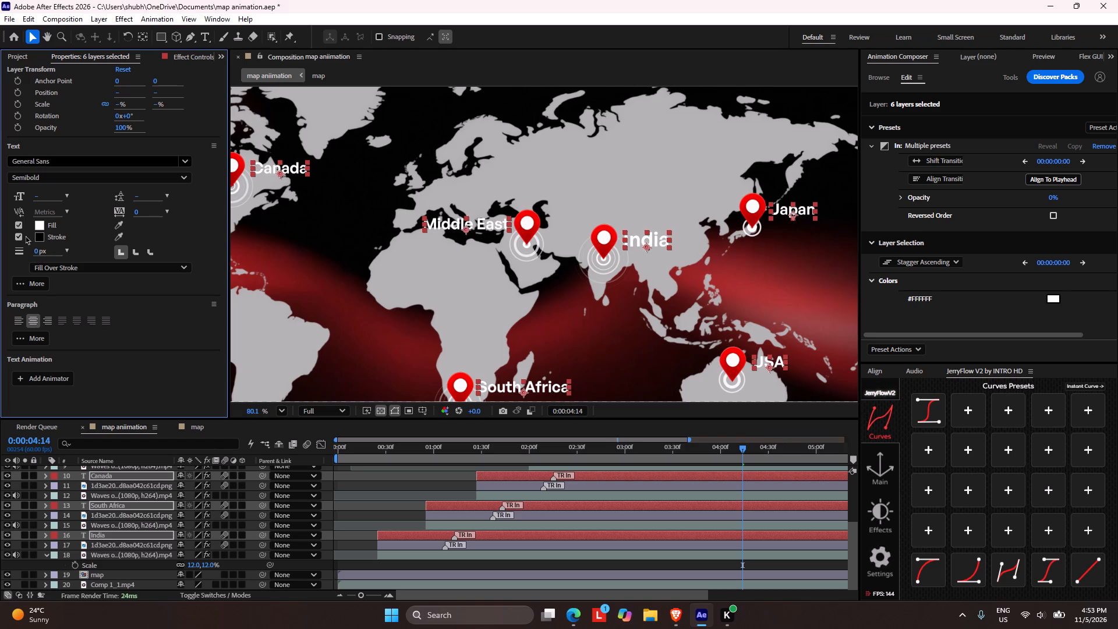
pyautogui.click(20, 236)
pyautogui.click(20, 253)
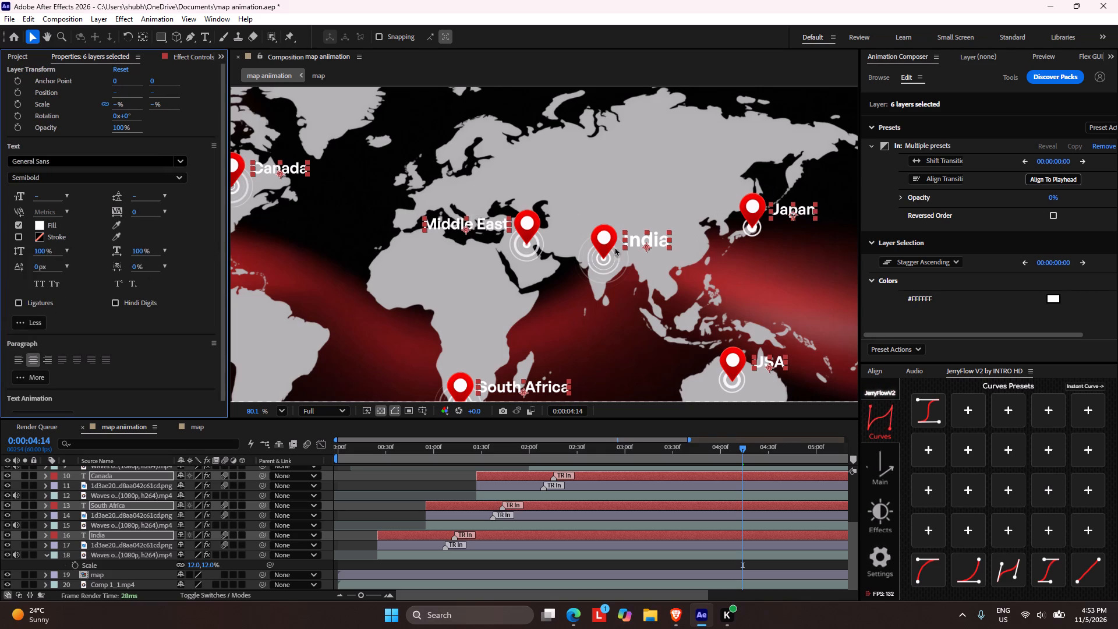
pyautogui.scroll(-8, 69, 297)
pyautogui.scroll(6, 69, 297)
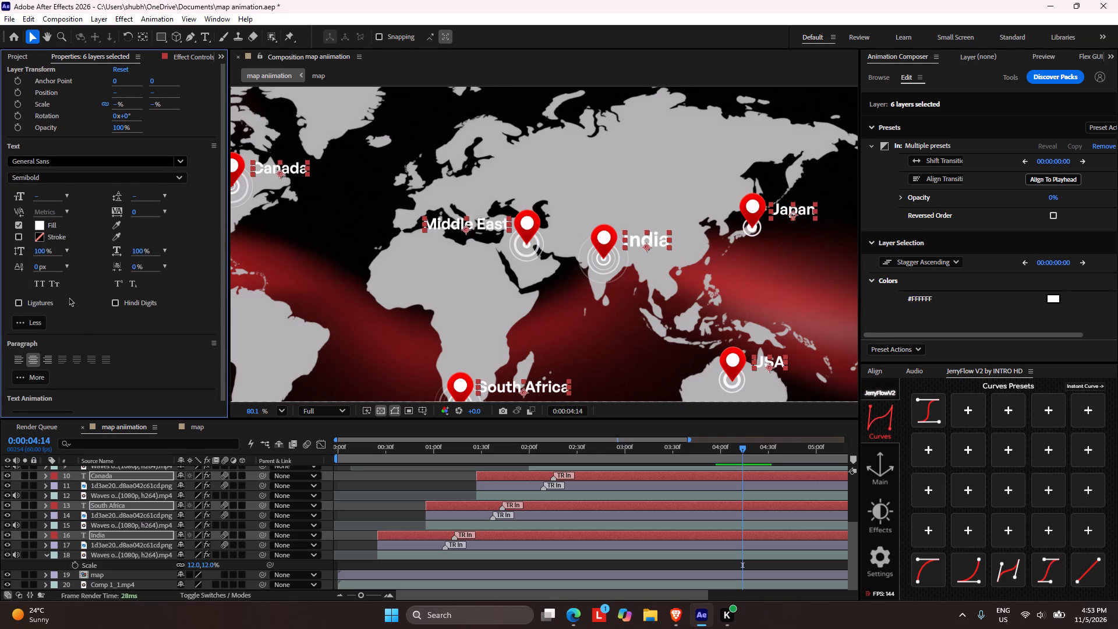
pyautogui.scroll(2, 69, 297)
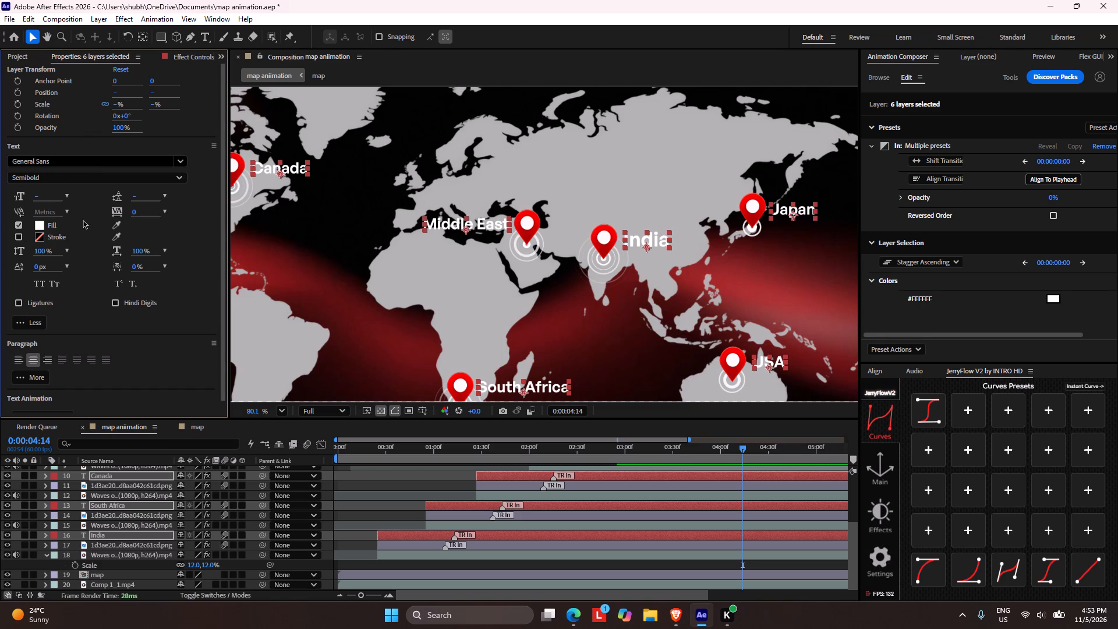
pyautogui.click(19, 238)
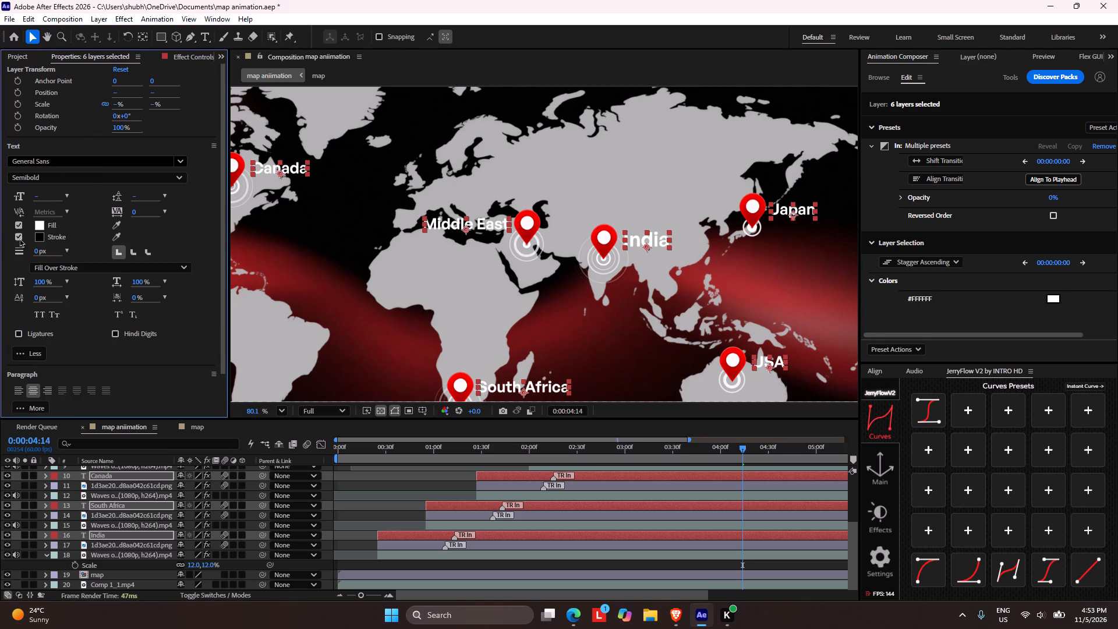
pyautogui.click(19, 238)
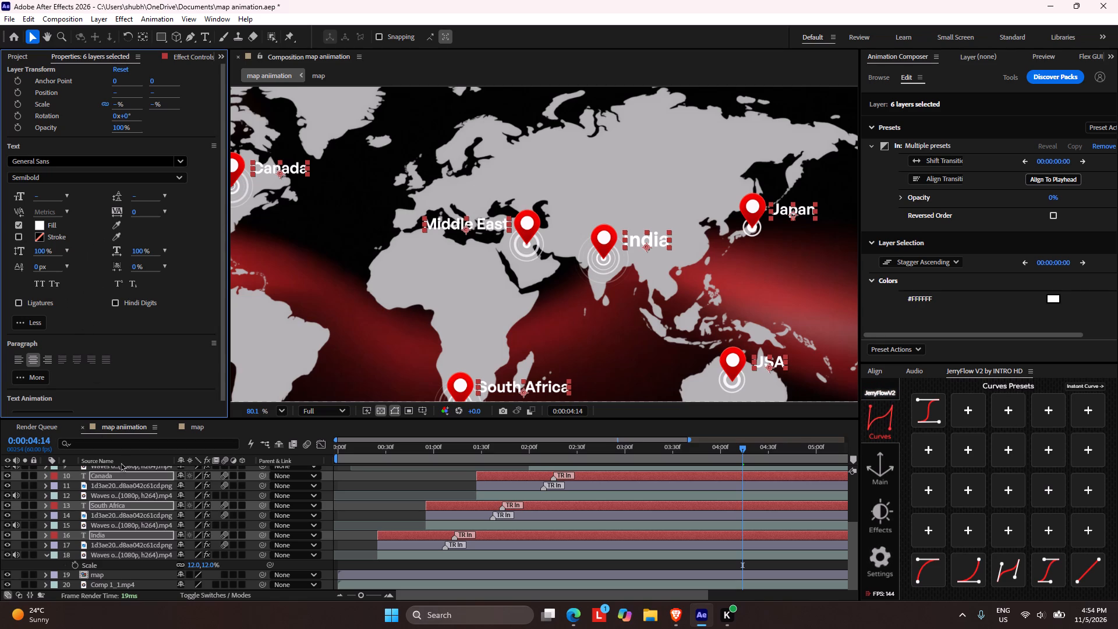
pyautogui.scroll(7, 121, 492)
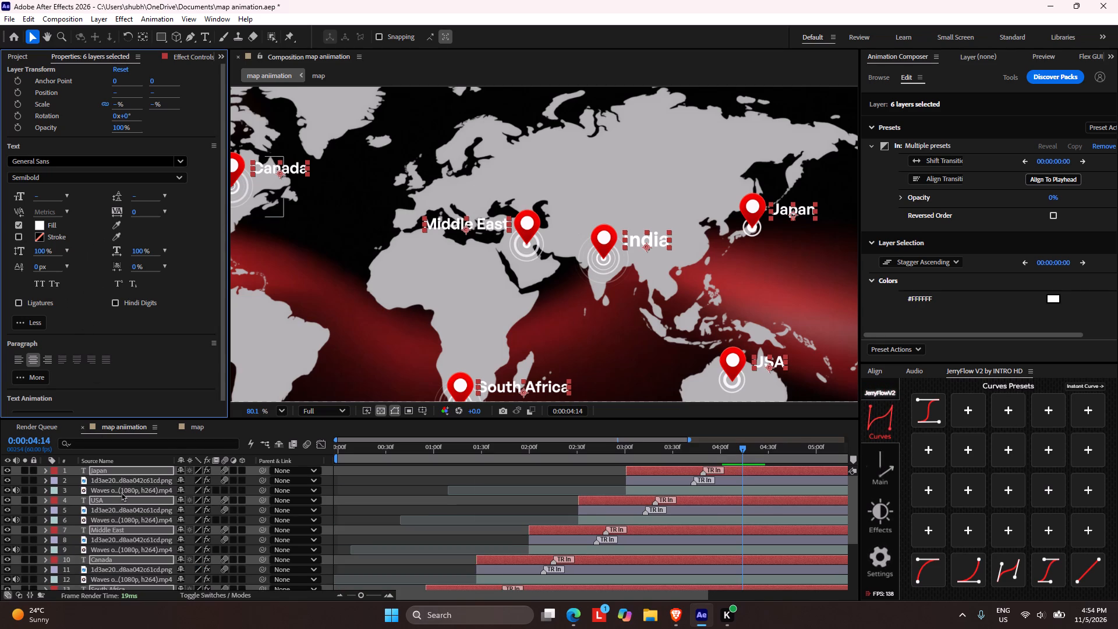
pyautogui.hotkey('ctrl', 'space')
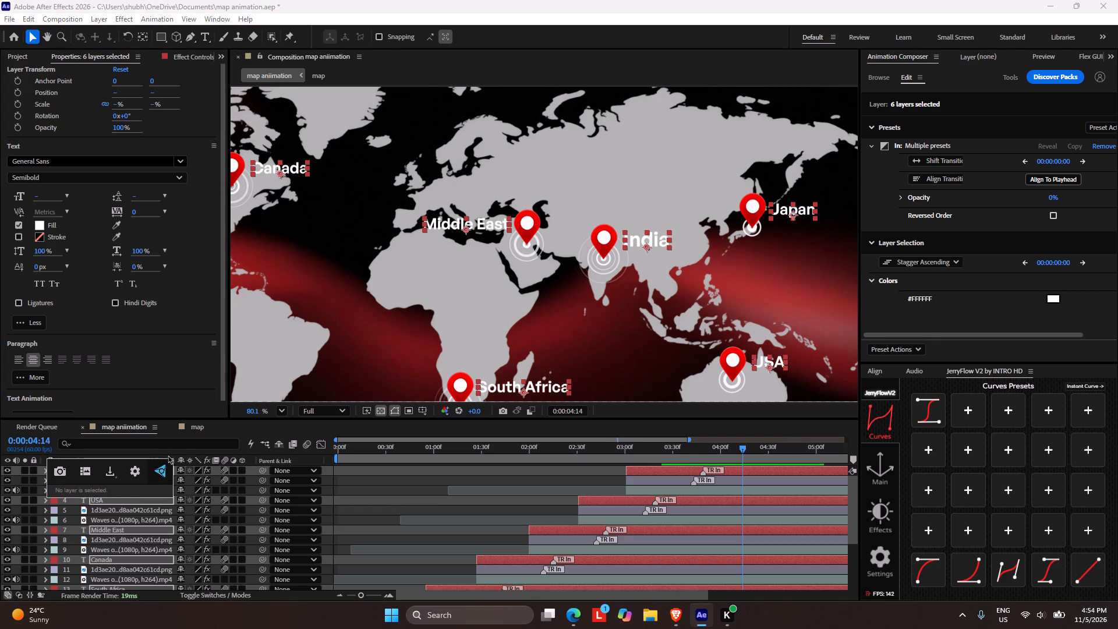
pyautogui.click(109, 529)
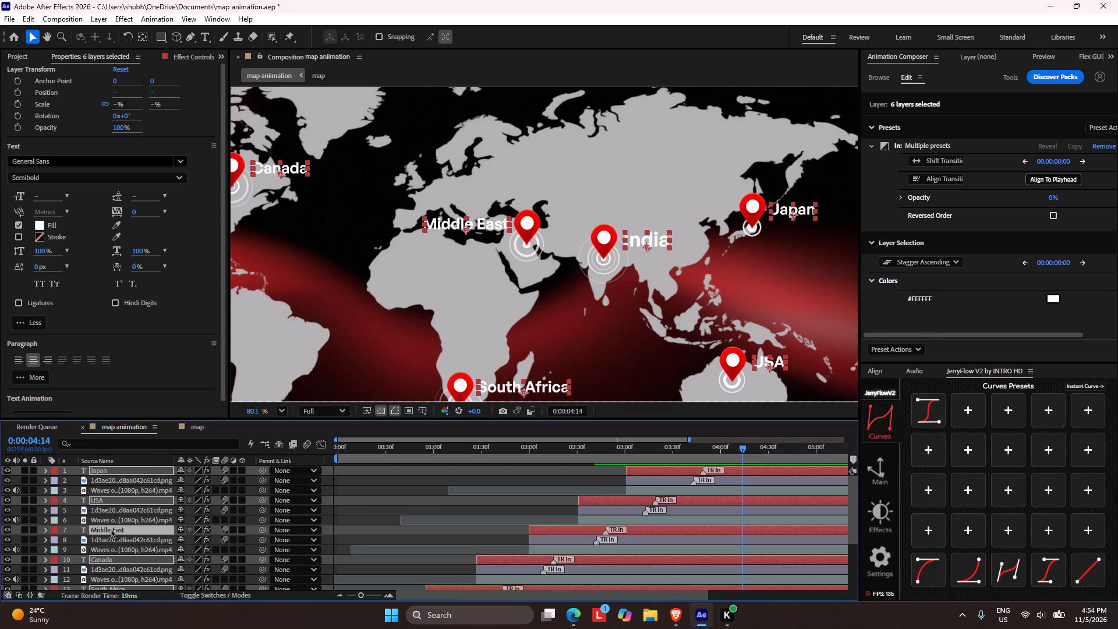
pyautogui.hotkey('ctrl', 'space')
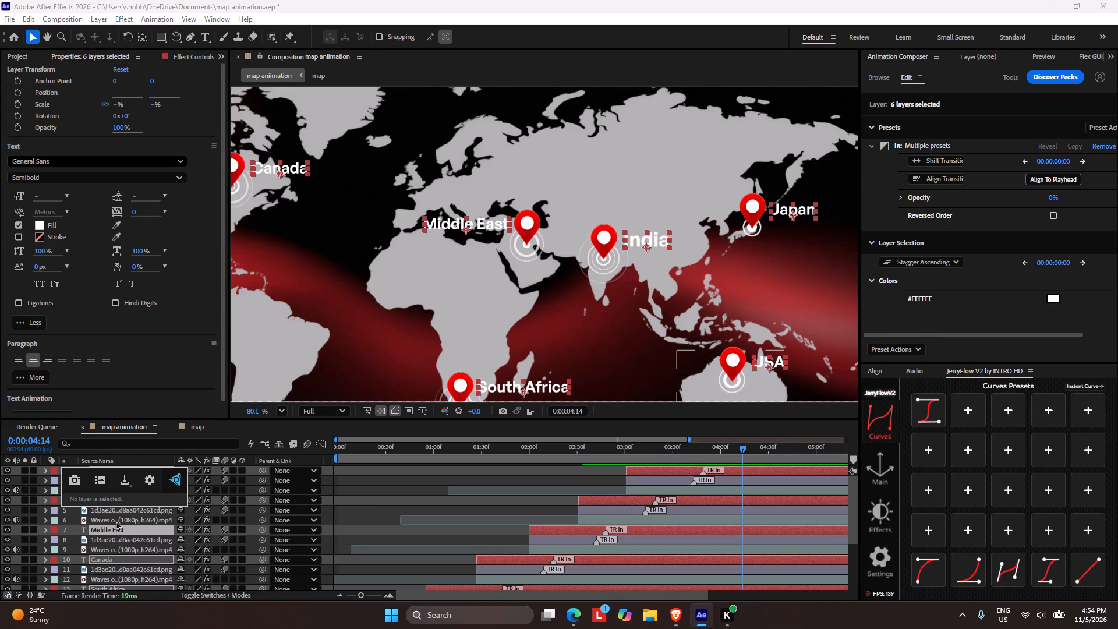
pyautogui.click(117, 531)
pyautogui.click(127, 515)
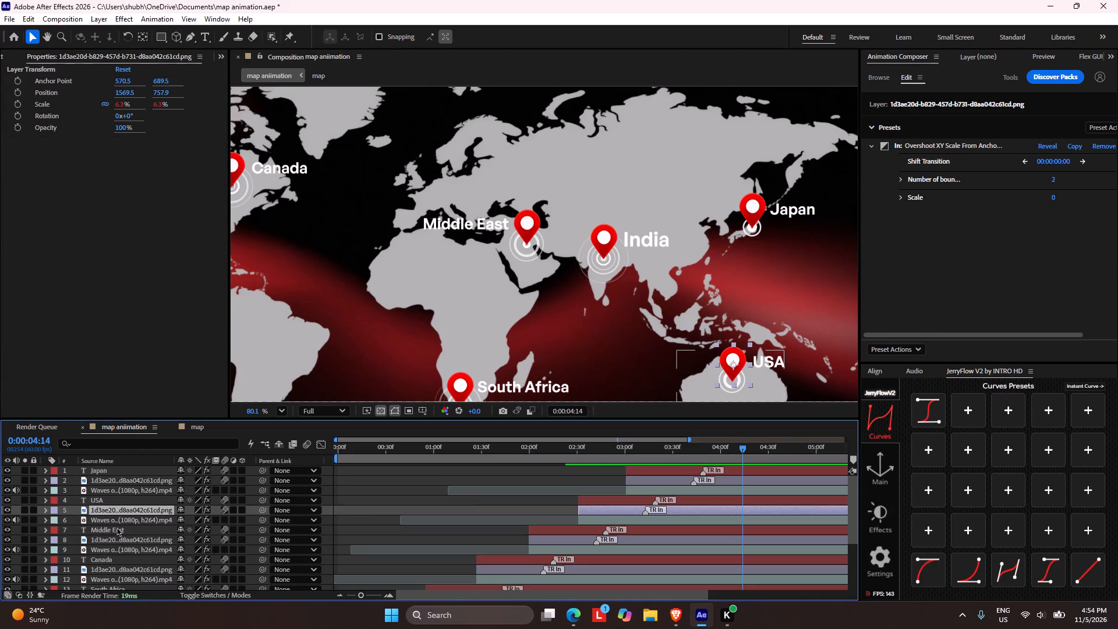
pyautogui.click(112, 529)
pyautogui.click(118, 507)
# Fit the composition in the viewer and lower the map layer's opacity to 69%.
pyautogui.scroll(-9, 574, 302)
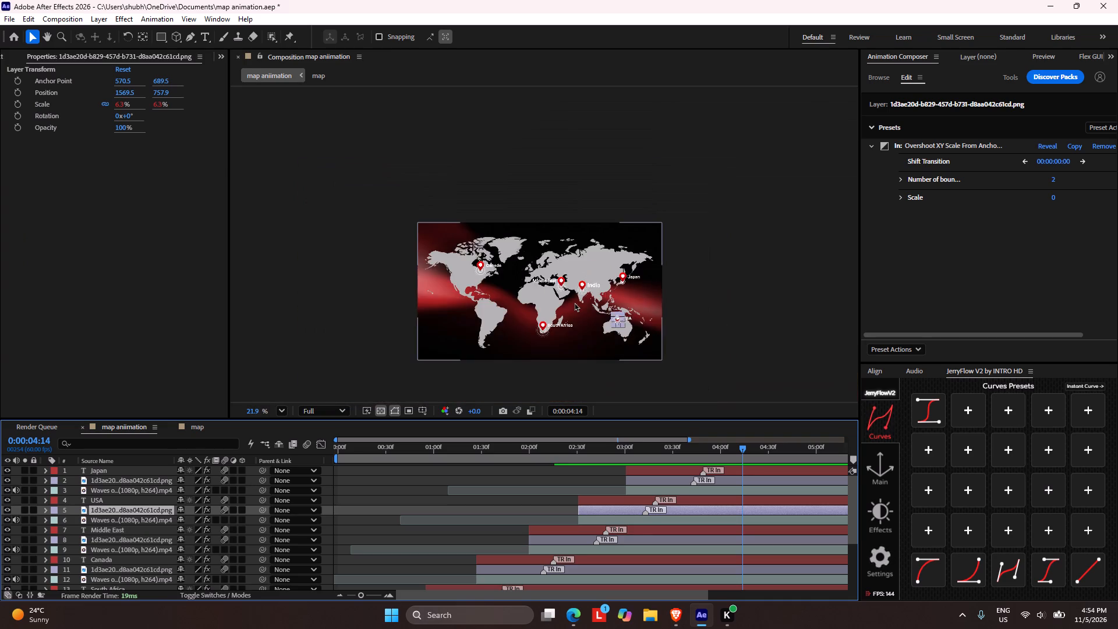
pyautogui.scroll(8, 574, 302)
pyautogui.scroll(-1, 592, 278)
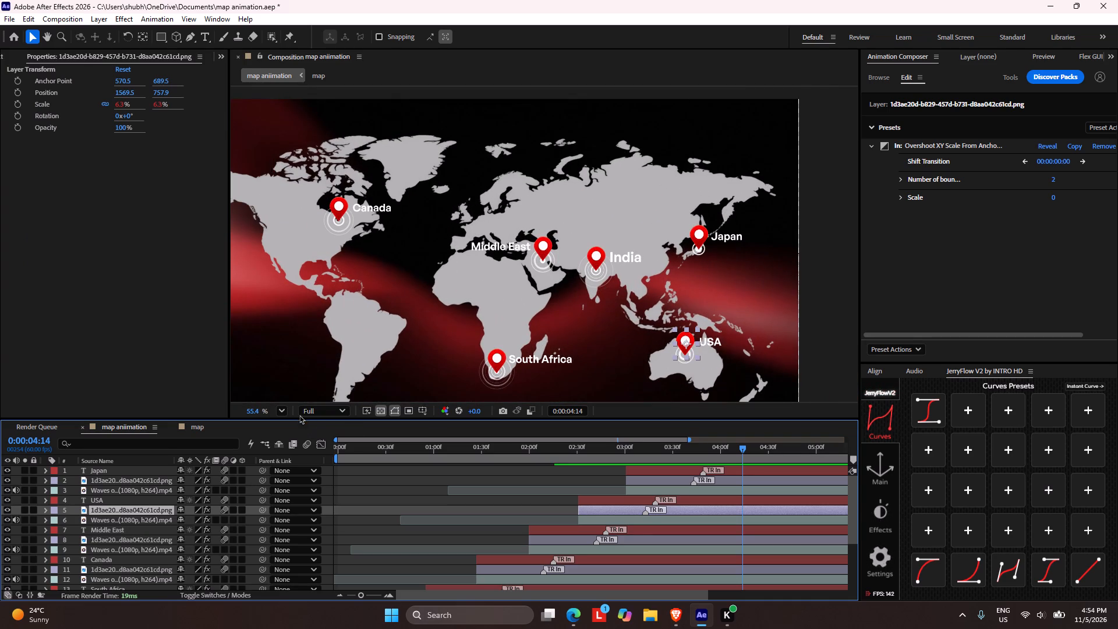
pyautogui.click(279, 410)
pyautogui.click(291, 181)
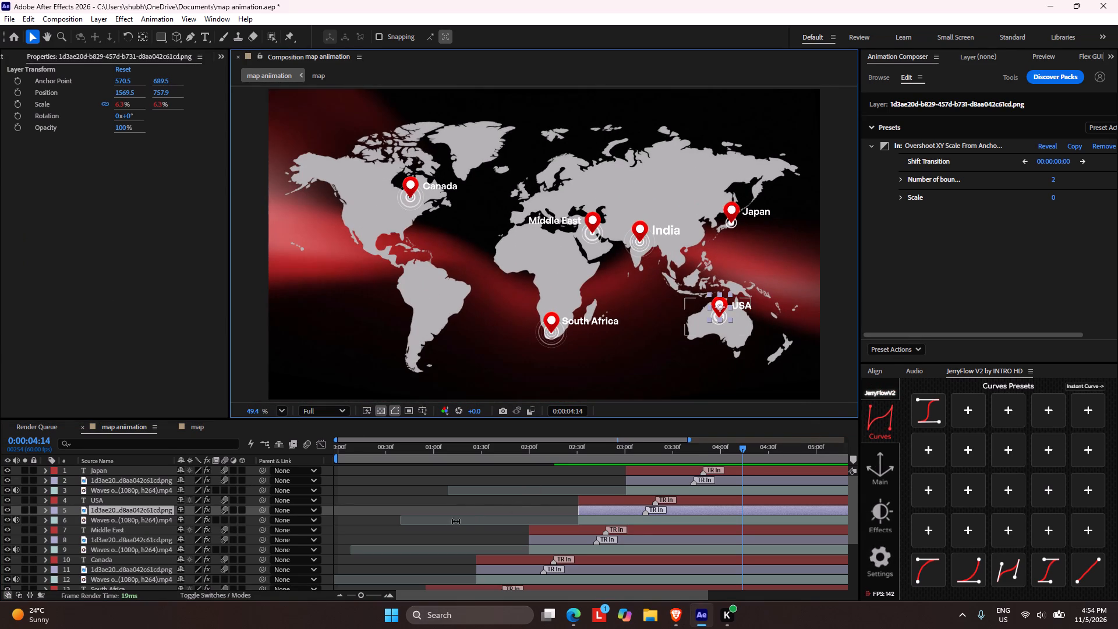
pyautogui.click(421, 484)
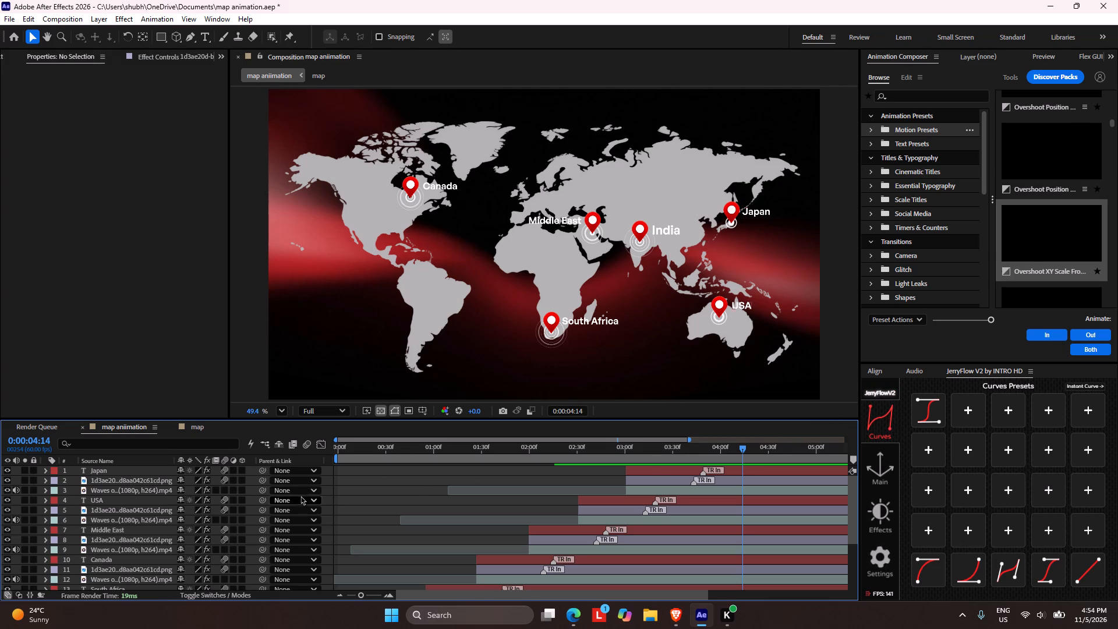
pyautogui.scroll(-3, 369, 523)
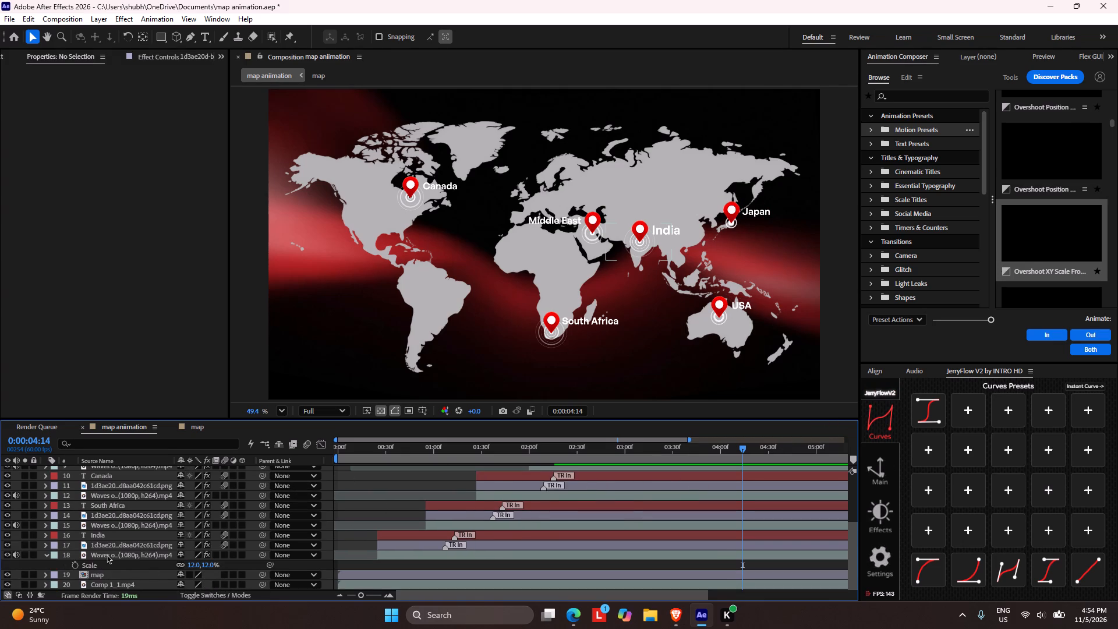
pyautogui.click(105, 577)
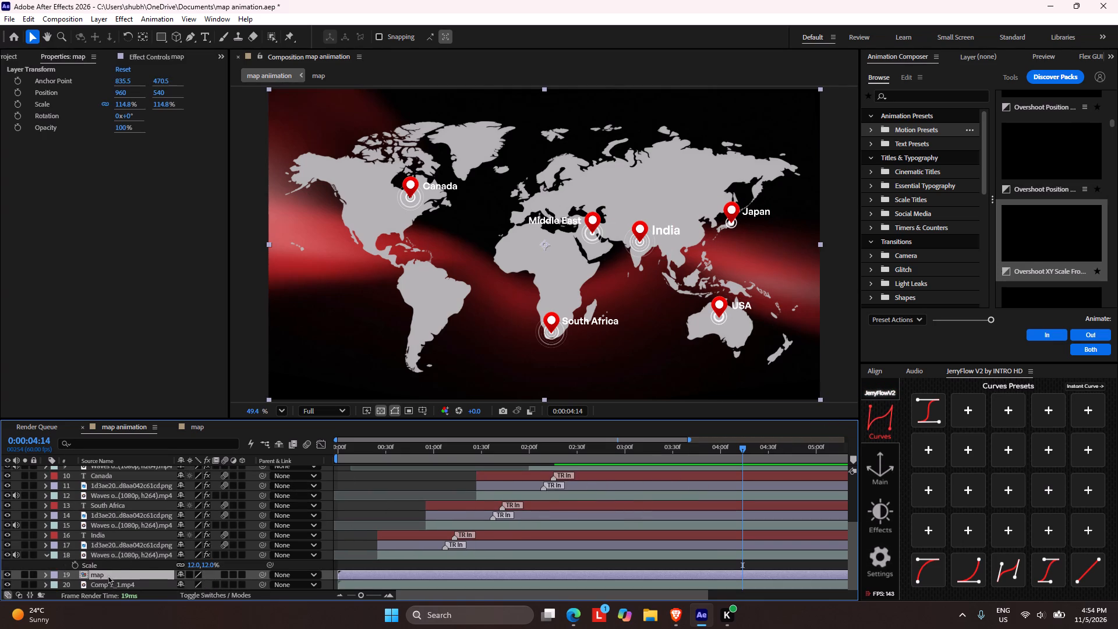
pyautogui.moveTo(123, 128); pyautogui.dragTo(104, 129)
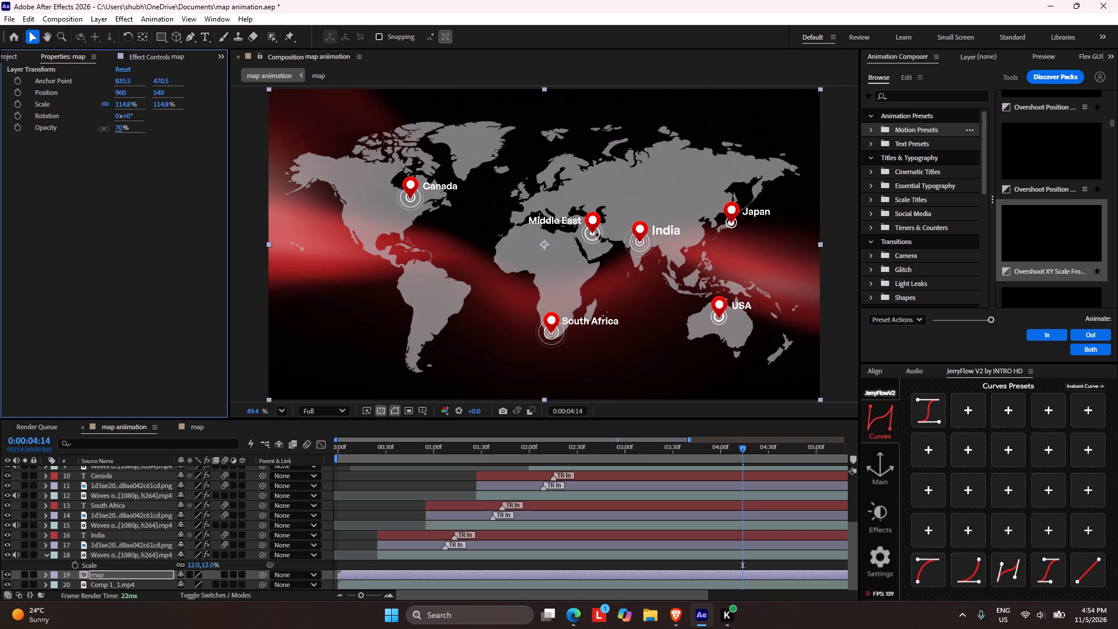
pyautogui.moveTo(104, 129); pyautogui.dragTo(98, 128)
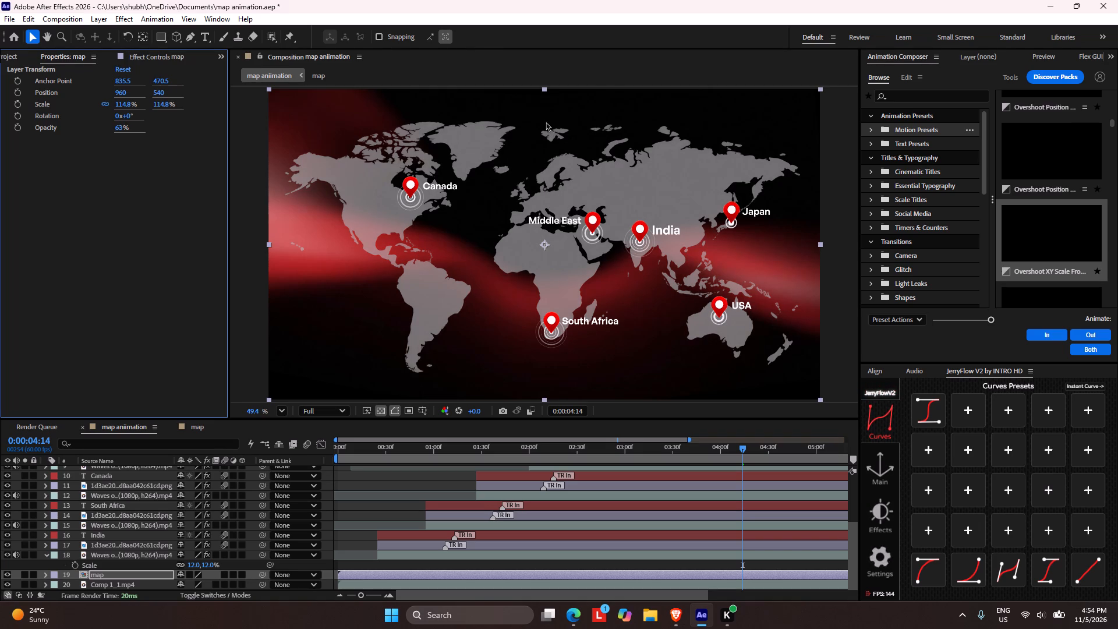
pyautogui.click(117, 126)
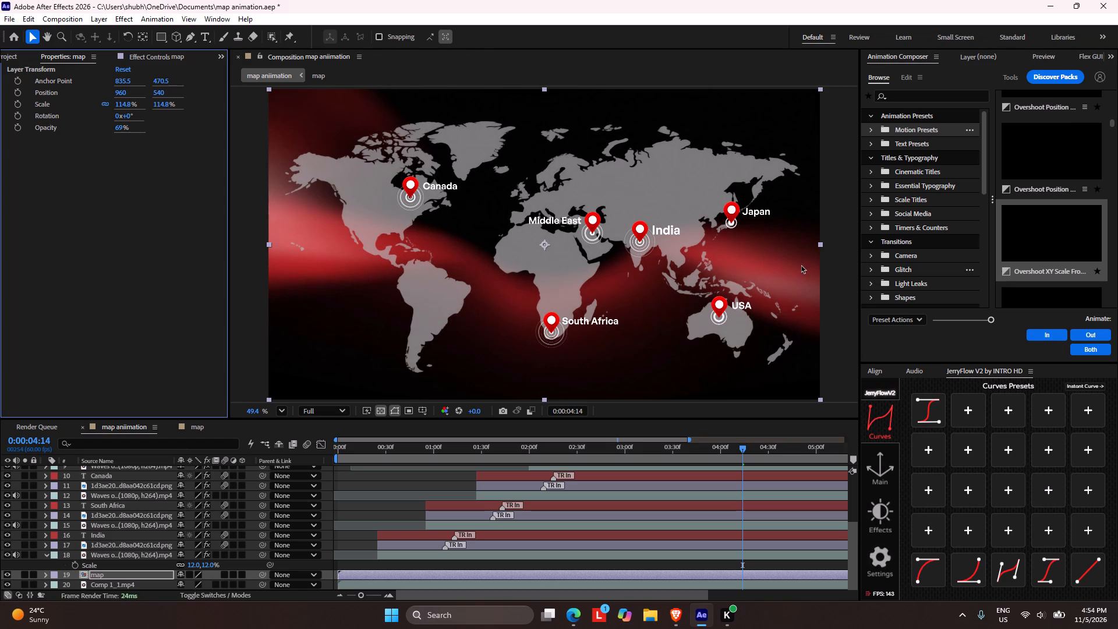
# Scrub through the map animation to check how the pins and labels appear over the semi-transparent map.
pyautogui.moveTo(367, 448); pyautogui.dragTo(359, 462)
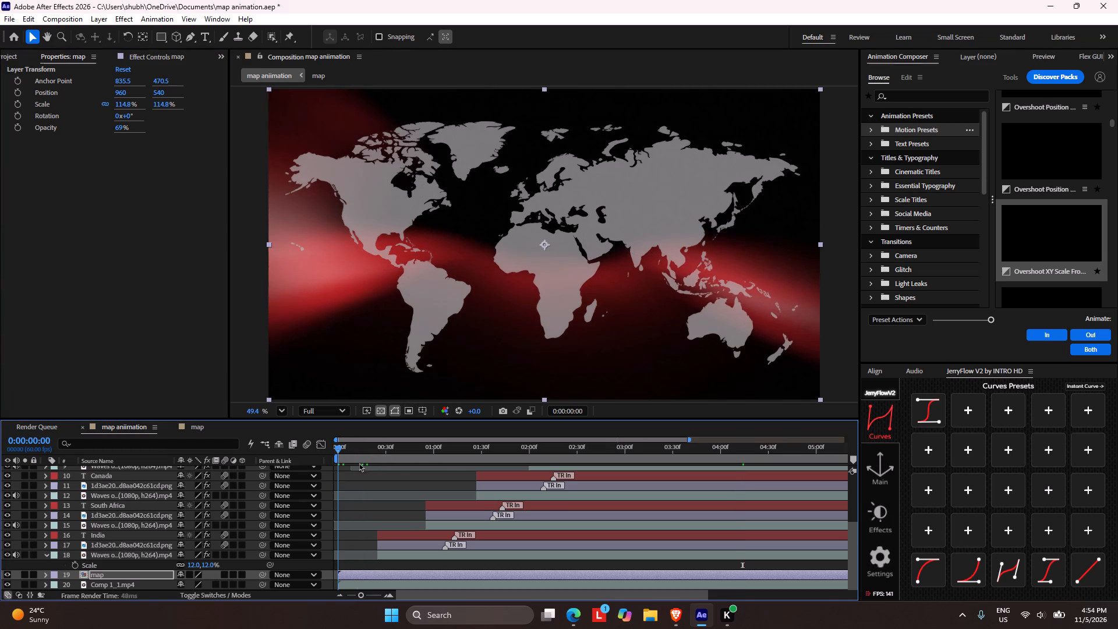
pyautogui.moveTo(359, 462); pyautogui.dragTo(770, 485)
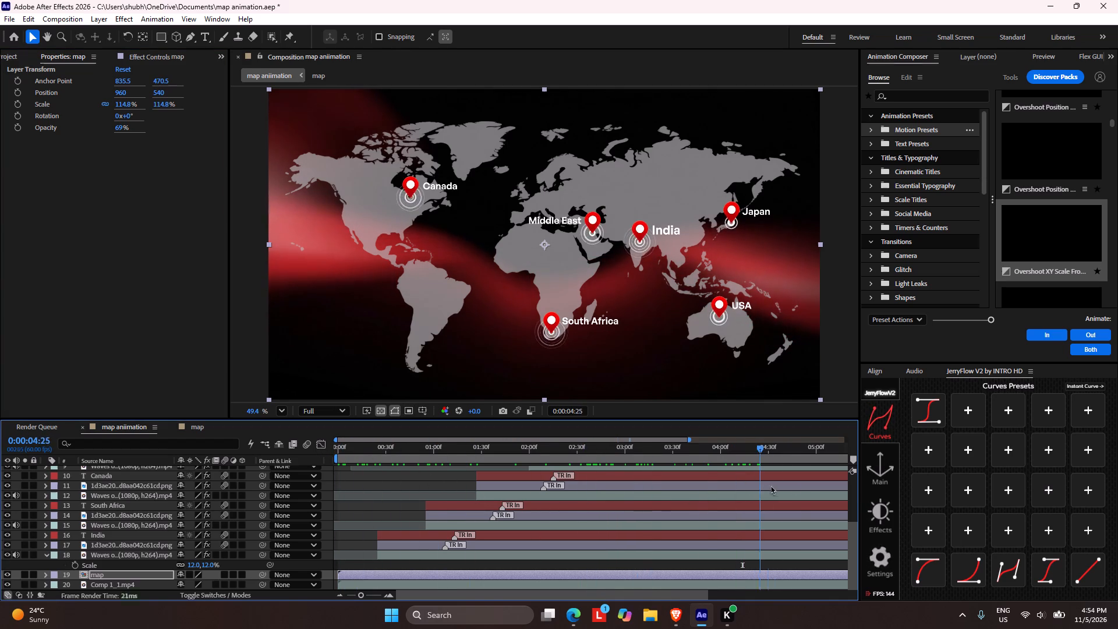
pyautogui.moveTo(770, 485); pyautogui.dragTo(519, 483)
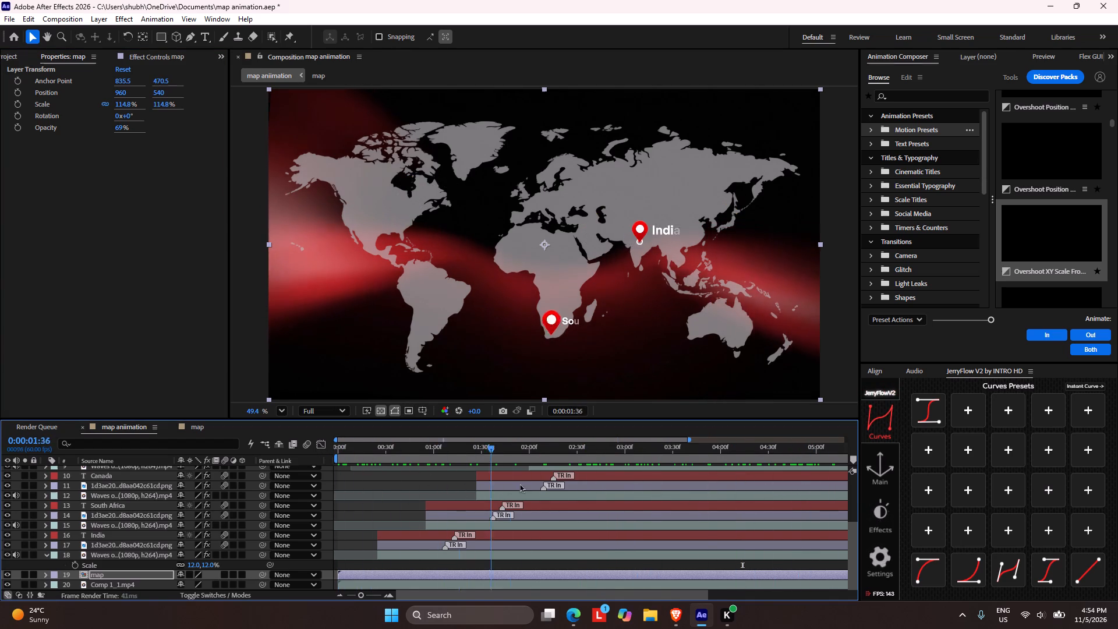
pyautogui.moveTo(519, 483); pyautogui.dragTo(430, 454)
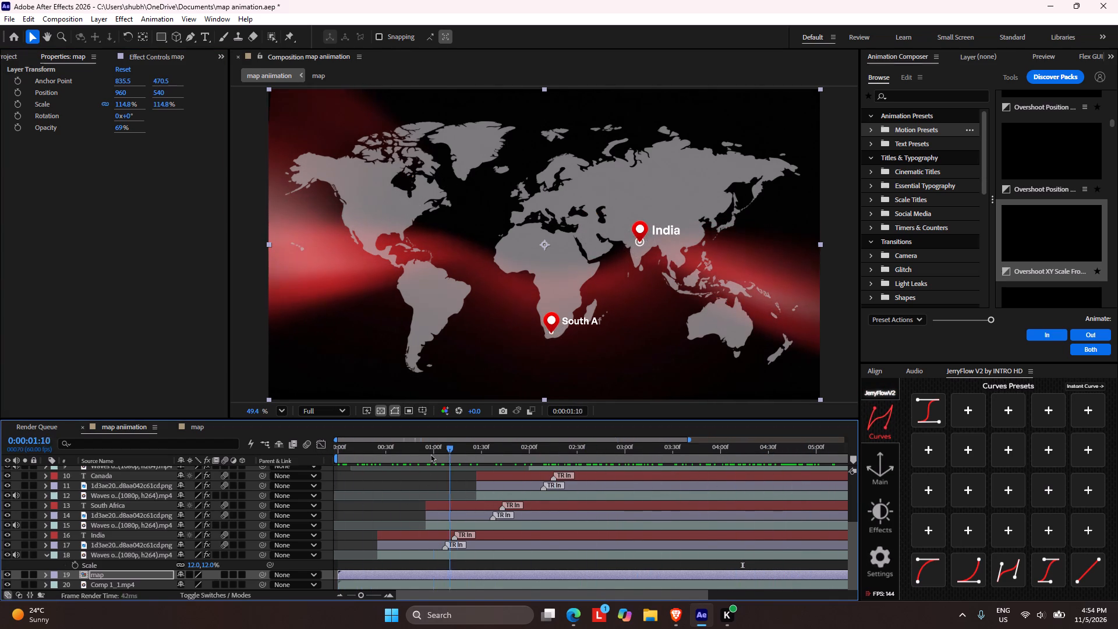
pyautogui.moveTo(430, 454); pyautogui.dragTo(640, 458)
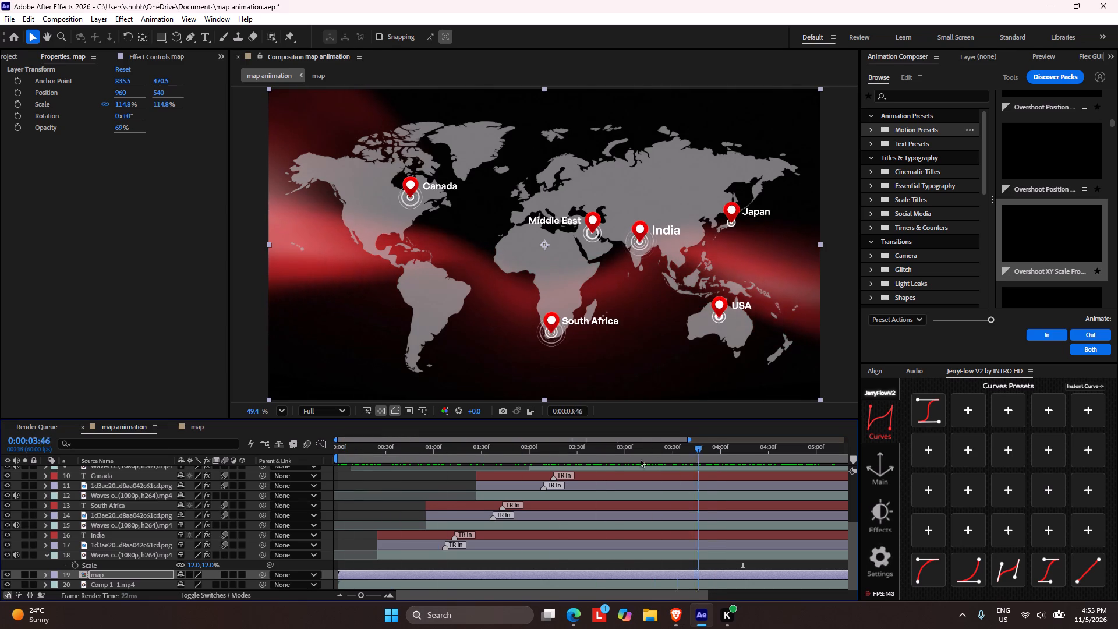
pyautogui.moveTo(640, 458); pyautogui.dragTo(562, 464)
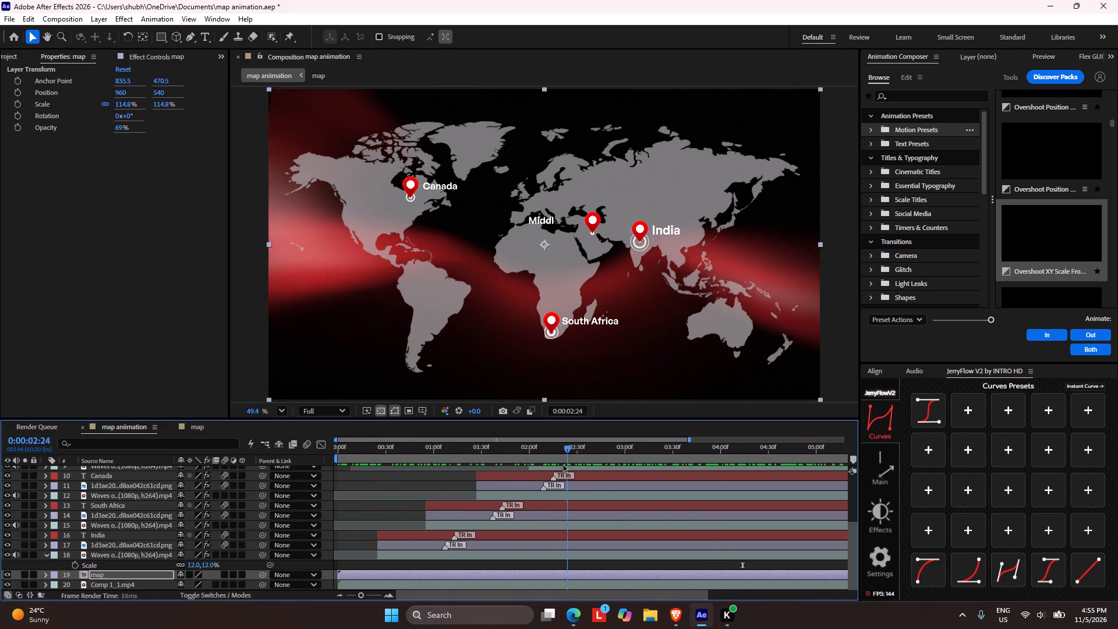
pyautogui.moveTo(562, 464); pyautogui.dragTo(506, 464)
# Enable motion blur on the six Waves video layers beneath the location pins.
pyautogui.scroll(6, 241, 533)
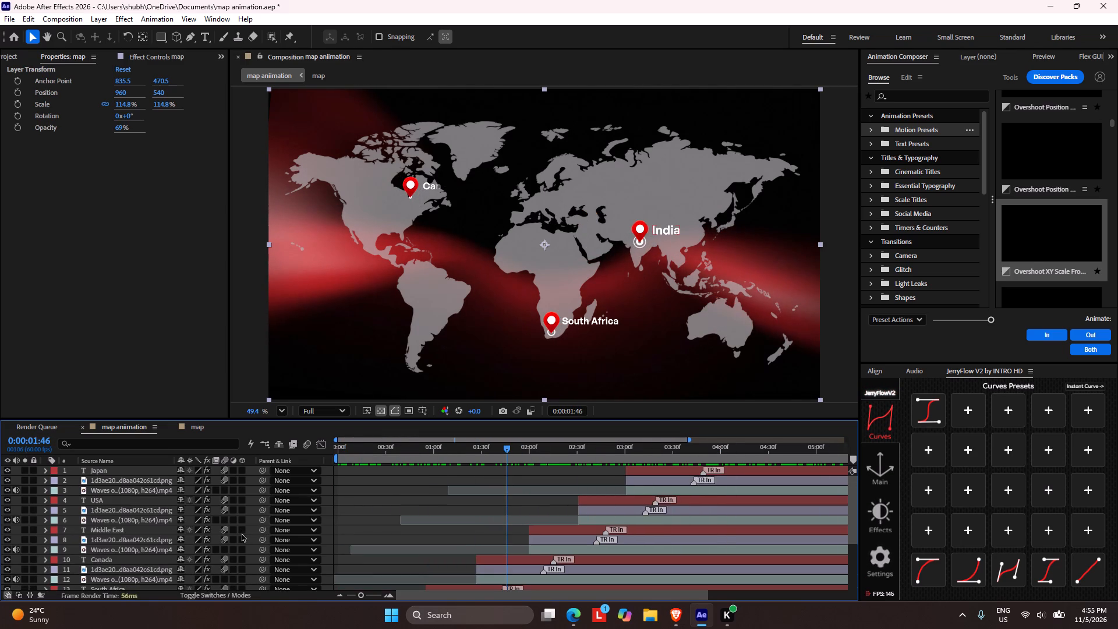
pyautogui.scroll(4, 241, 533)
pyautogui.click(223, 493)
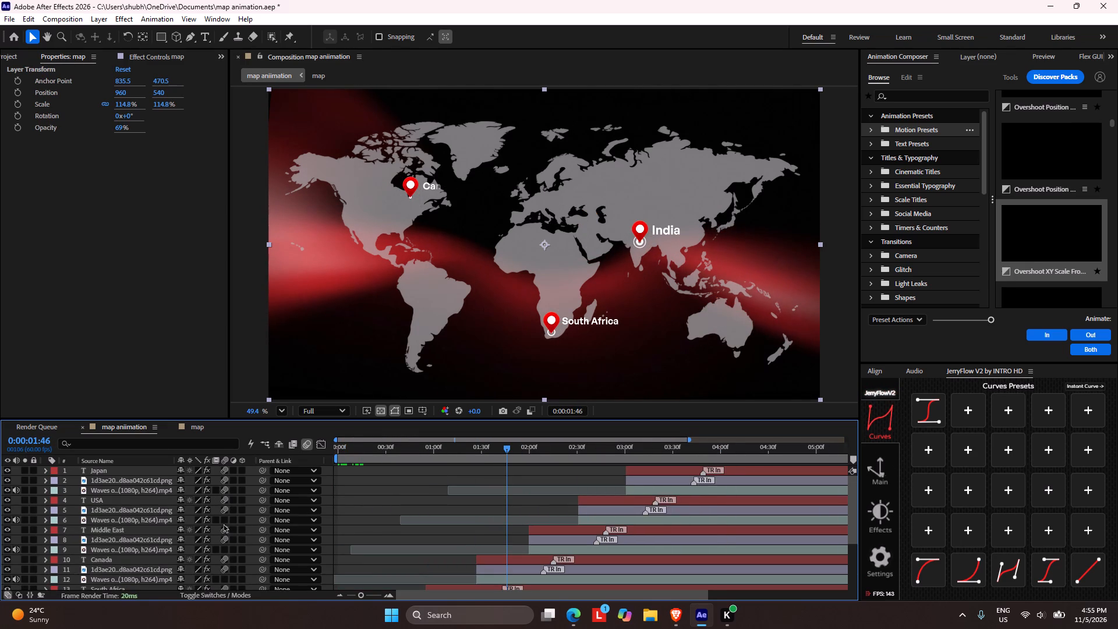
pyautogui.click(223, 520)
pyautogui.scroll(-1, 233, 526)
pyautogui.click(225, 522)
pyautogui.scroll(-1, 245, 524)
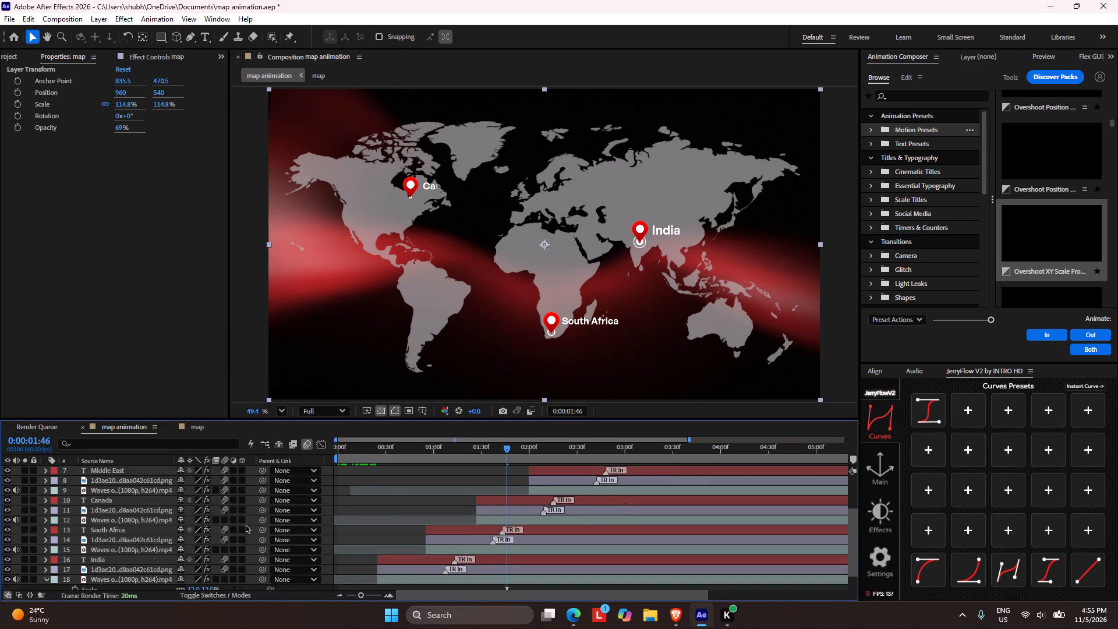
pyautogui.scroll(-1, 245, 524)
pyautogui.click(226, 498)
pyautogui.click(222, 524)
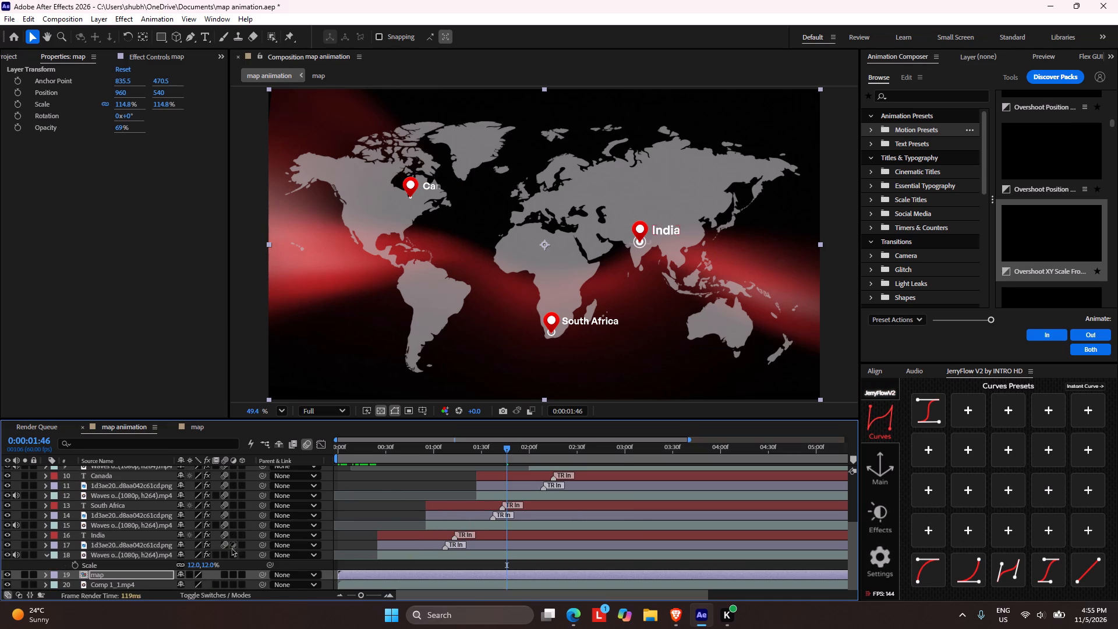
pyautogui.click(222, 559)
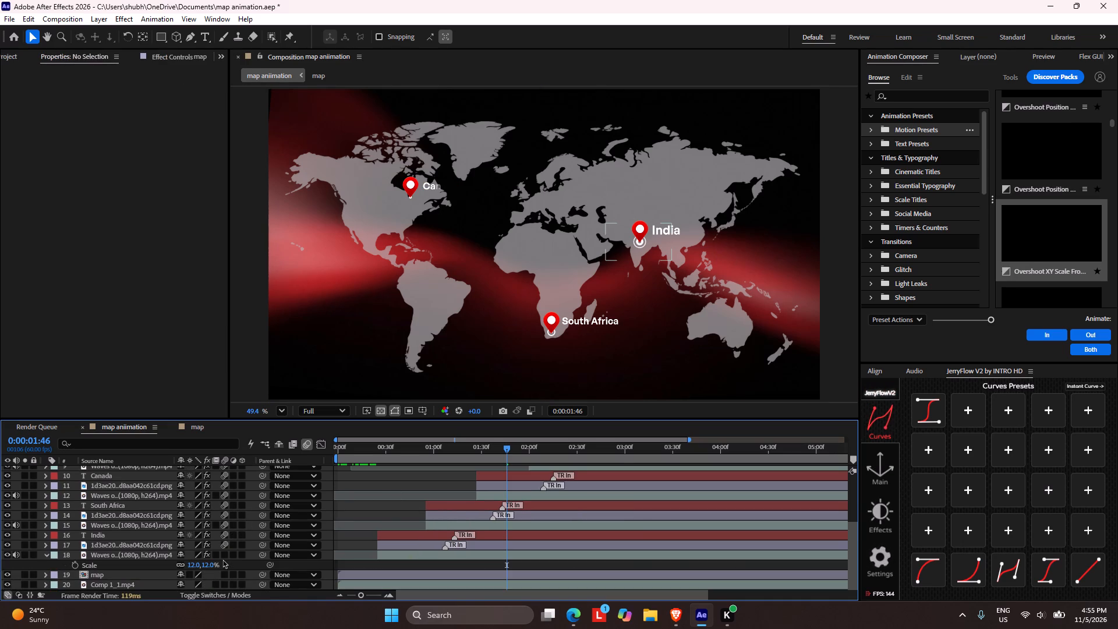
pyautogui.click(223, 556)
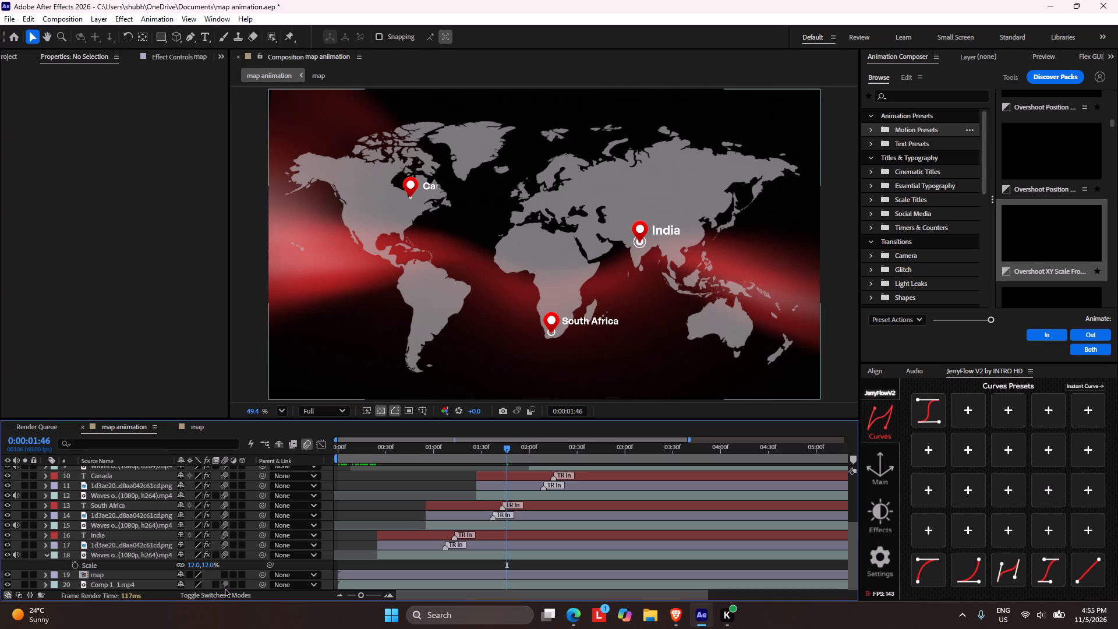
# Scrub through the animation from the start to past four seconds to review the pins and waves with motion blur.
pyautogui.moveTo(409, 453); pyautogui.dragTo(317, 458)
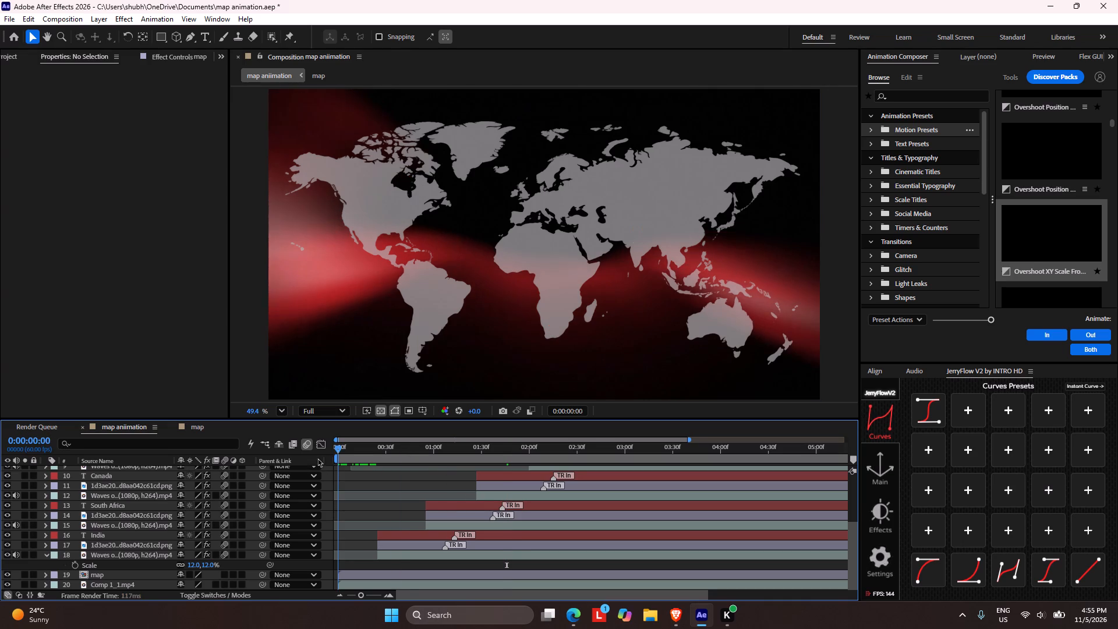
pyautogui.moveTo(317, 458); pyautogui.dragTo(804, 445)
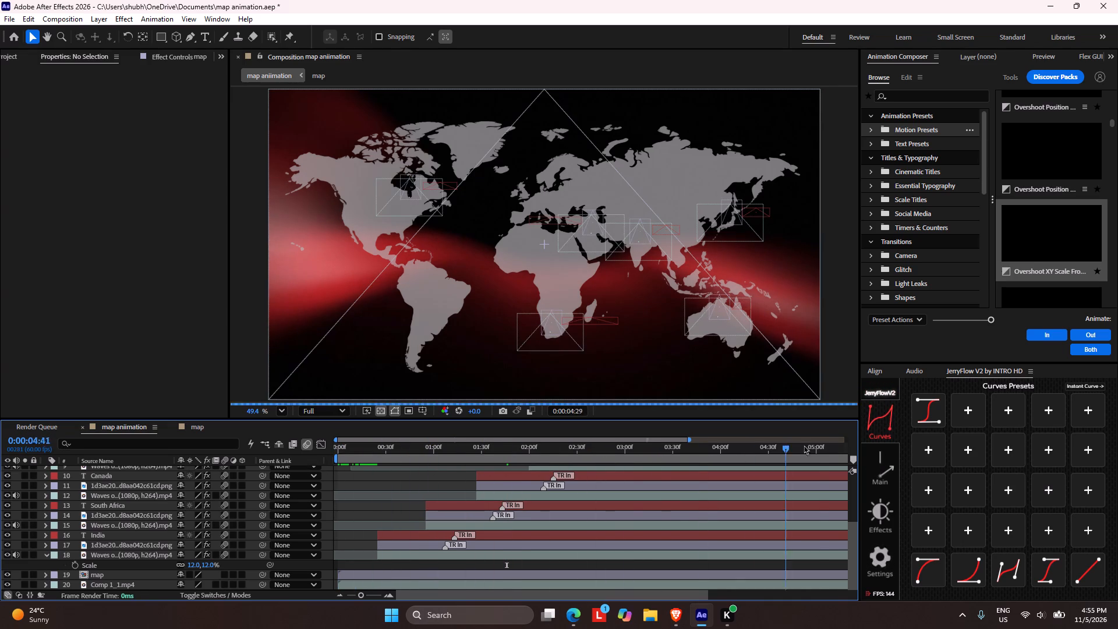
pyautogui.moveTo(804, 445); pyautogui.dragTo(490, 458)
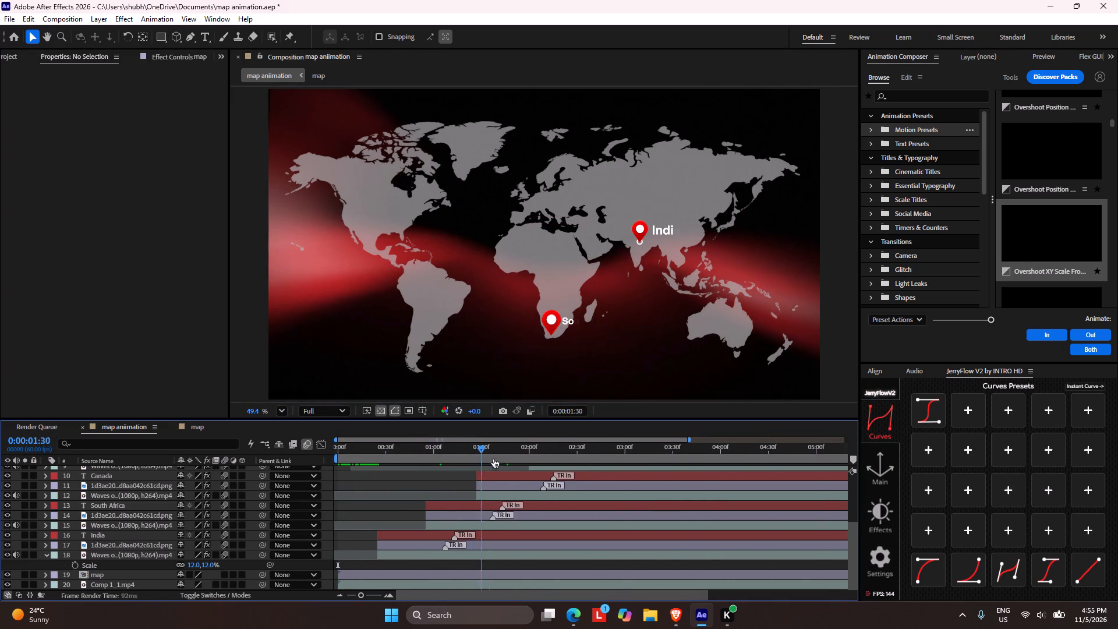
pyautogui.moveTo(490, 458); pyautogui.dragTo(649, 448)
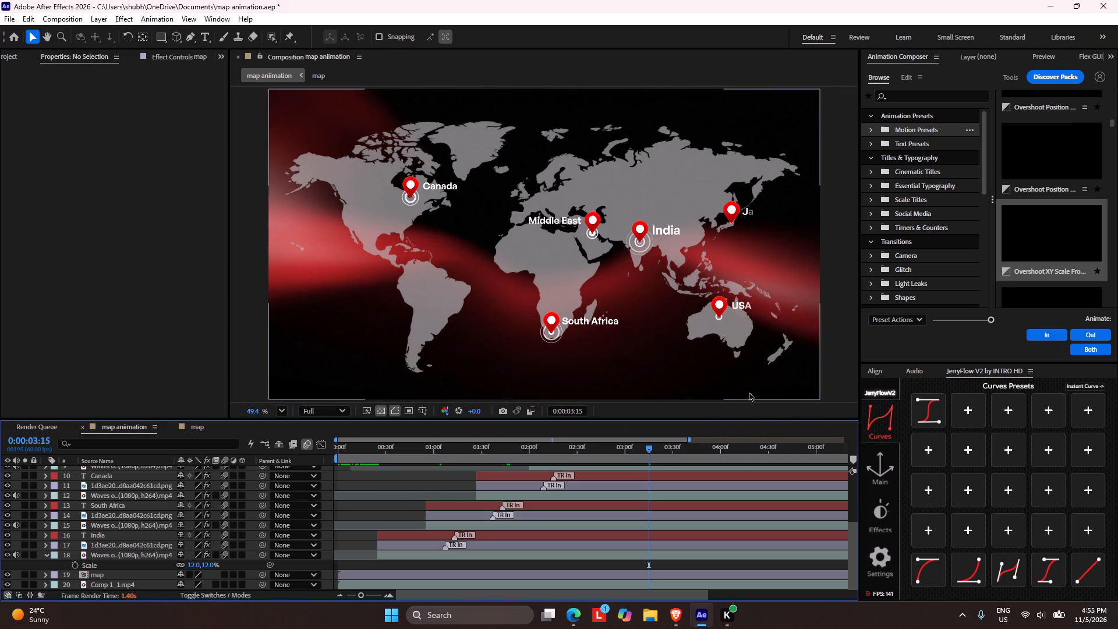
pyautogui.moveTo(655, 448); pyautogui.dragTo(723, 451)
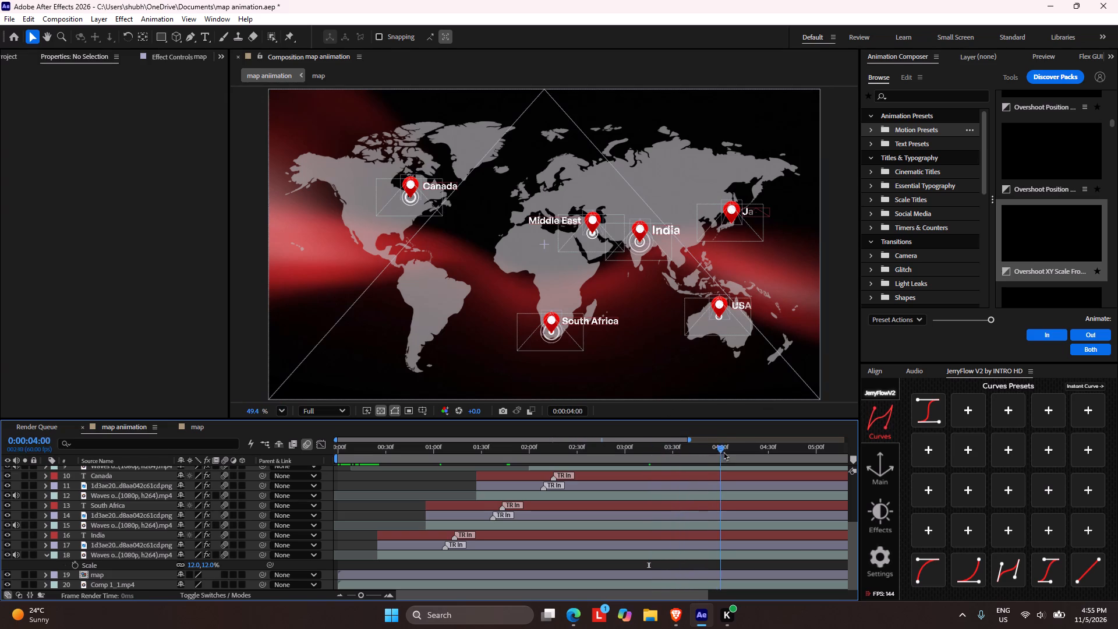
pyautogui.moveTo(723, 451); pyautogui.dragTo(725, 451)
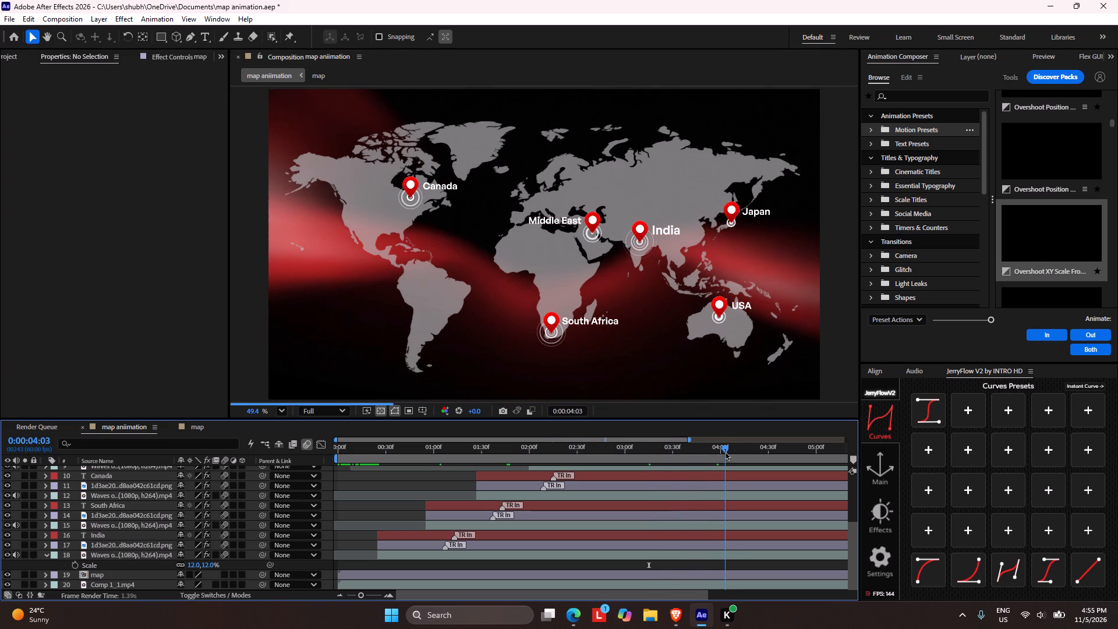
pyautogui.moveTo(725, 451); pyautogui.dragTo(731, 453)
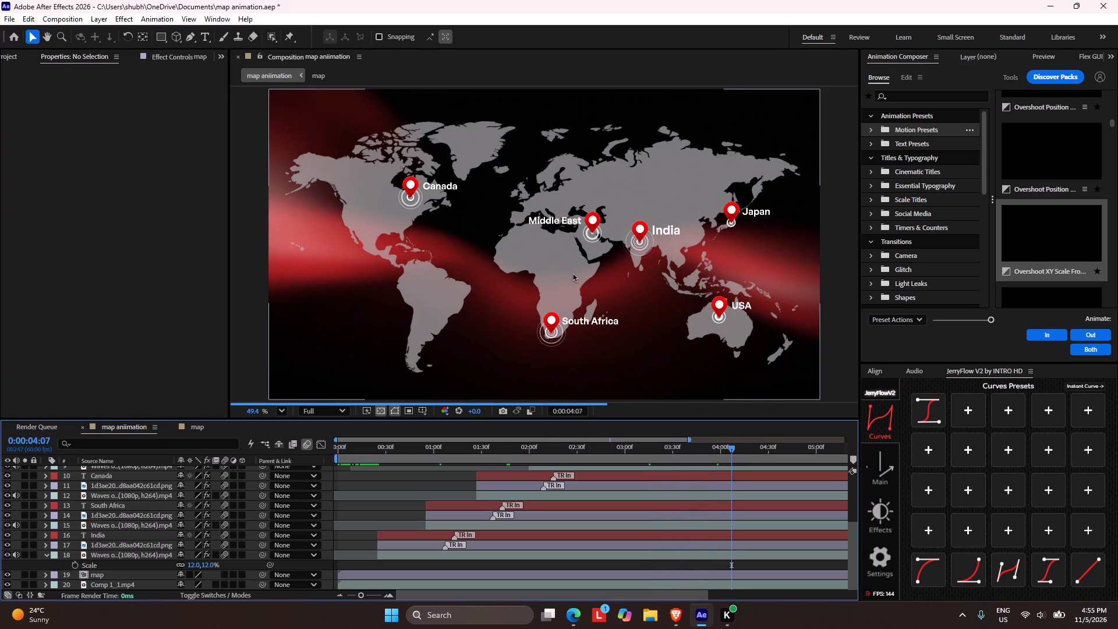
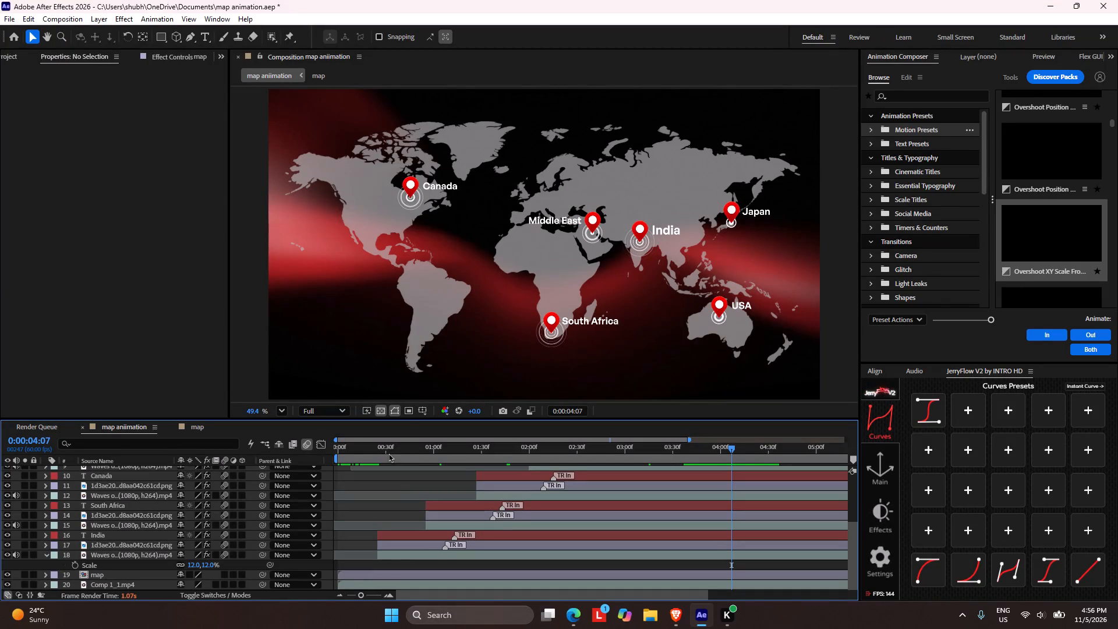
# Scrub the map animation from its opening frames past four seconds to review how the pins and labels appear.
pyautogui.moveTo(411, 448); pyautogui.dragTo(391, 429)
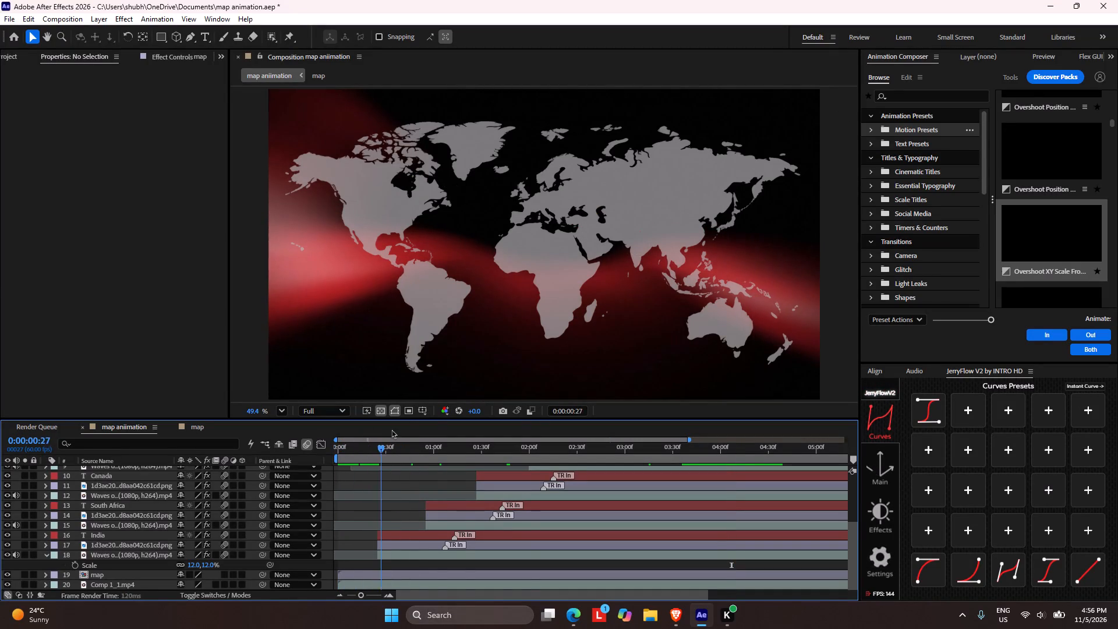
pyautogui.moveTo(391, 429); pyautogui.dragTo(365, 439)
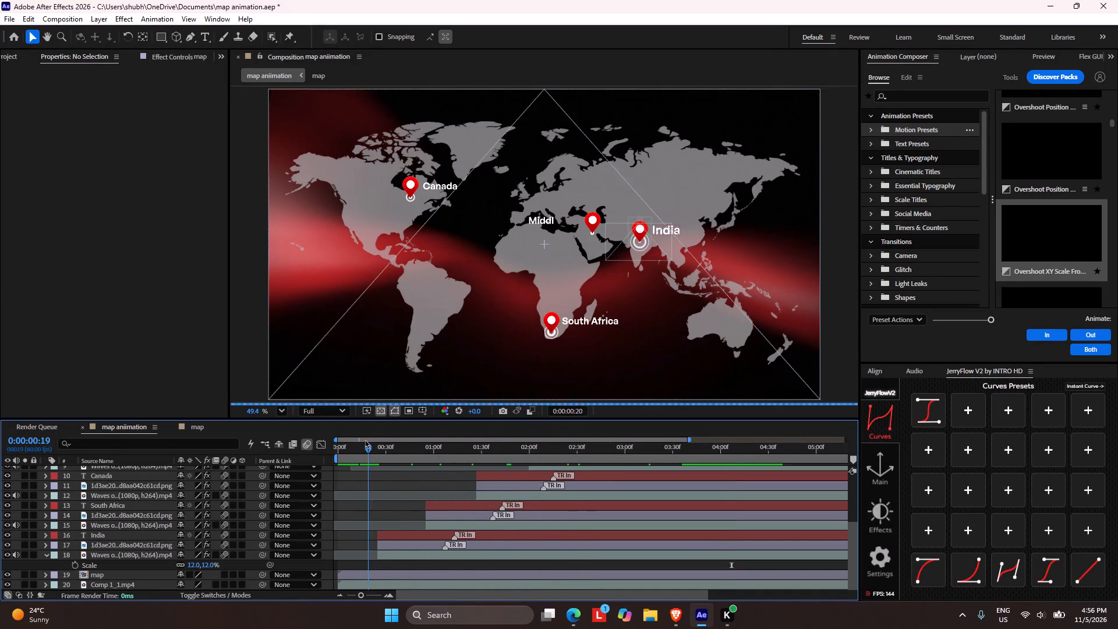
pyautogui.moveTo(365, 439); pyautogui.dragTo(659, 448)
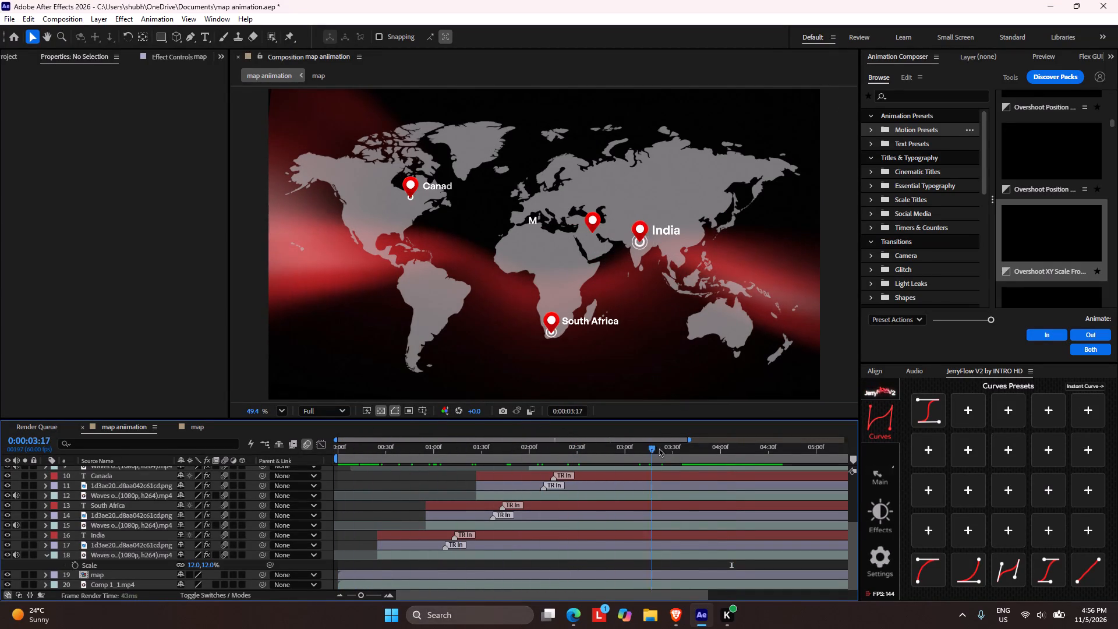
pyautogui.moveTo(659, 448); pyautogui.dragTo(749, 448)
# Scale the India text label down slightly to 45.5% to bring it closer to the other country labels.
pyautogui.scroll(2, 777, 253)
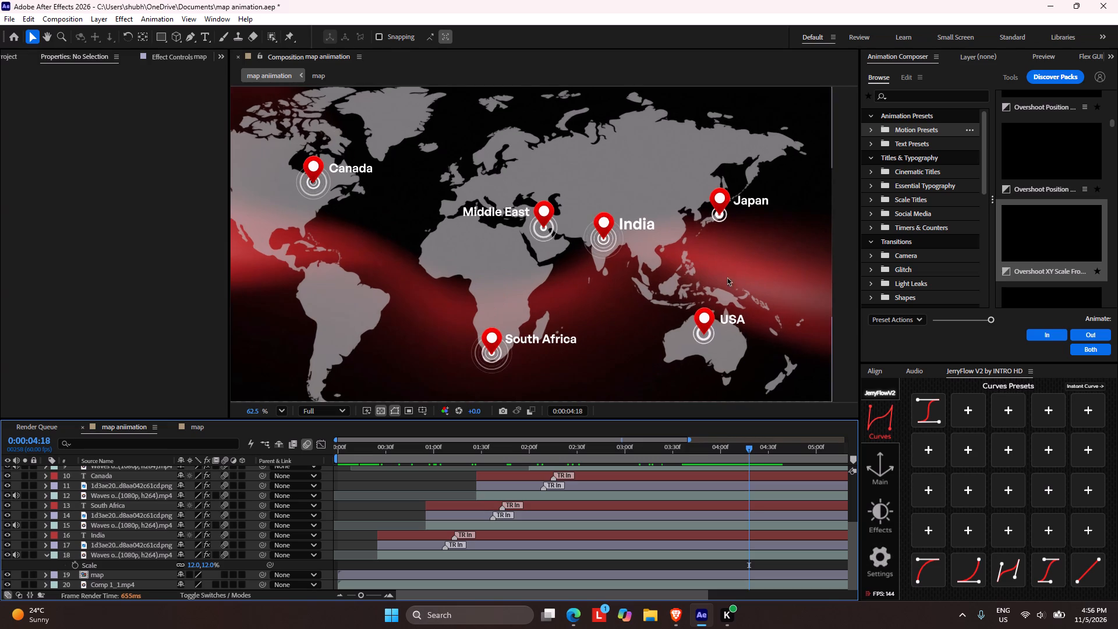
pyautogui.click(644, 221)
pyautogui.scroll(3, 656, 222)
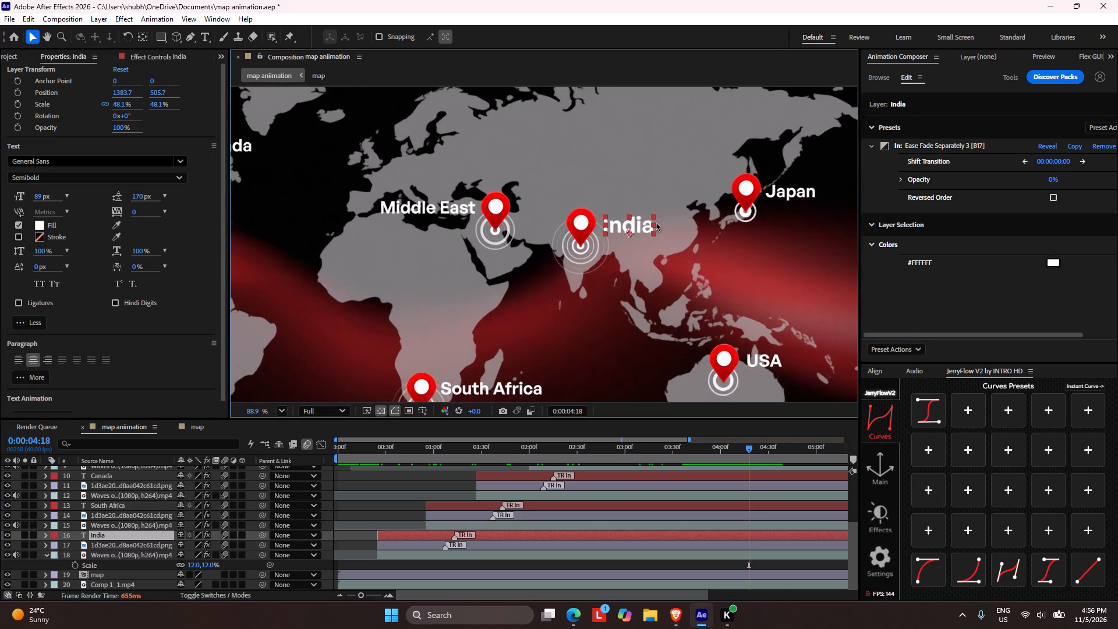
pyautogui.scroll(2, 656, 222)
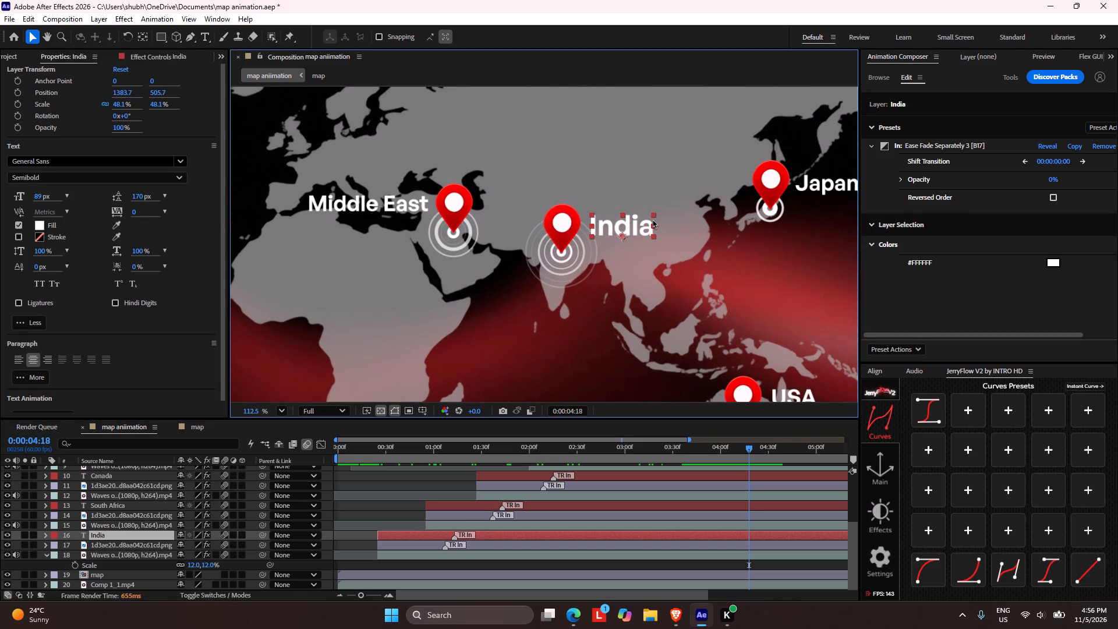
pyautogui.keyDown('shift'); pyautogui.moveTo(653, 215); pyautogui.dragTo(642, 220); pyautogui.keyUp('shift')
pyautogui.click(630, 232)
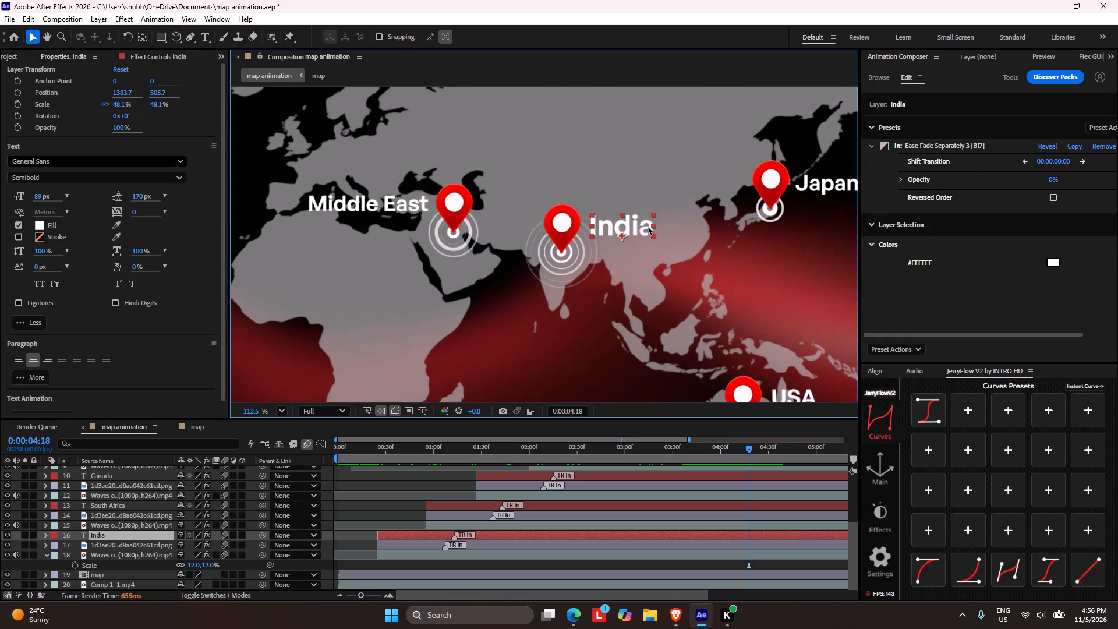
pyautogui.moveTo(656, 216); pyautogui.dragTo(648, 217)
pyautogui.scroll(-4, 677, 209)
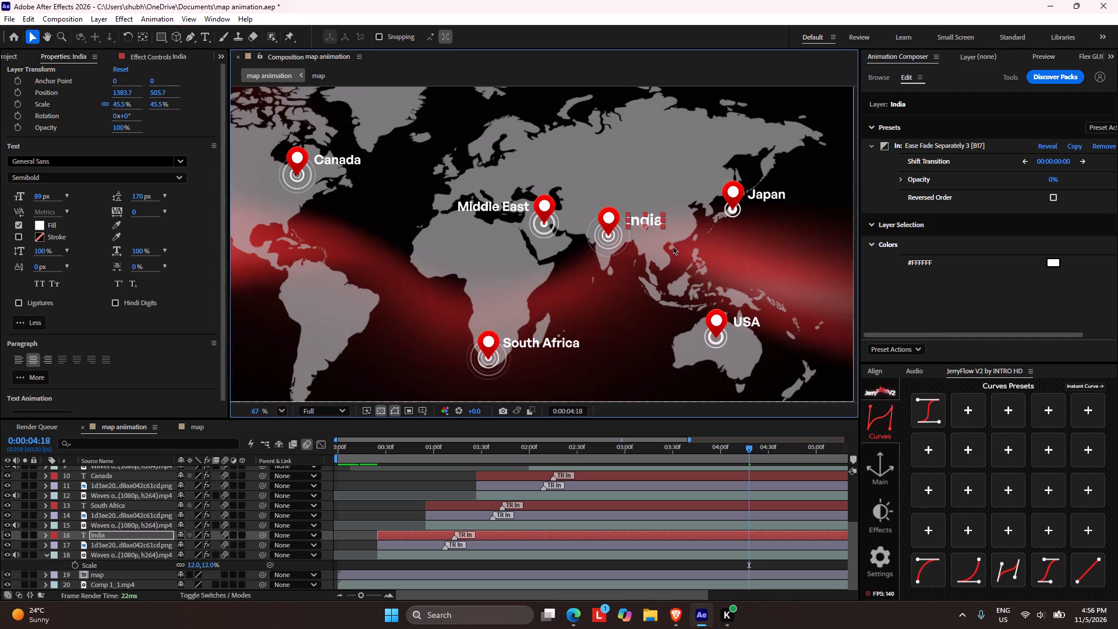
pyautogui.click(423, 485)
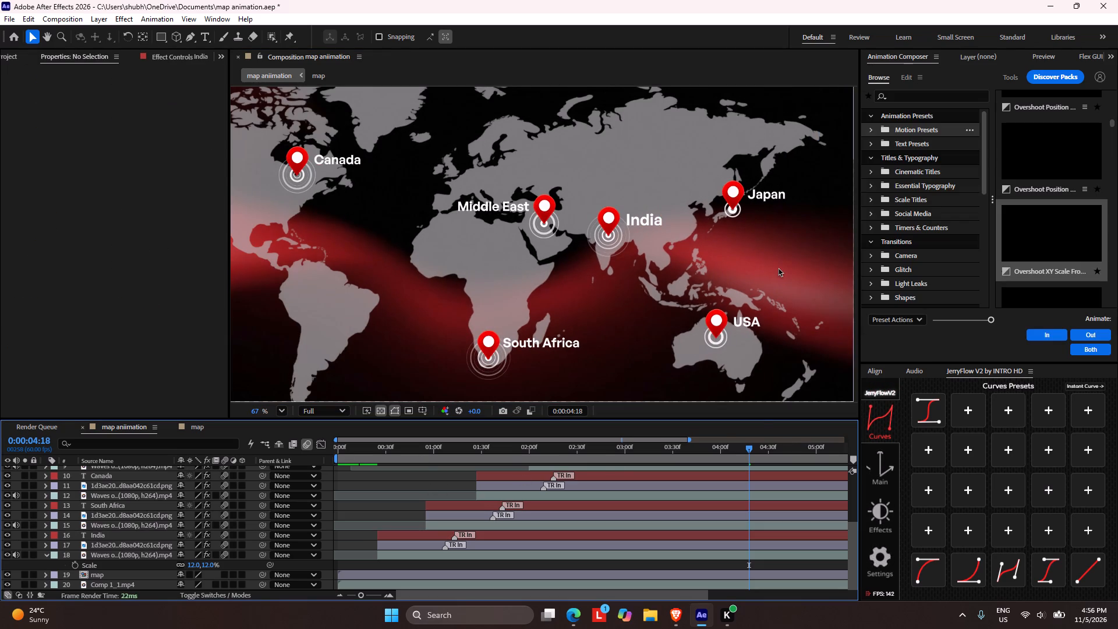
# Scrub through the whole map animation up to the six-second mark to review the pins, labels and waves.
pyautogui.scroll(-3, 778, 267)
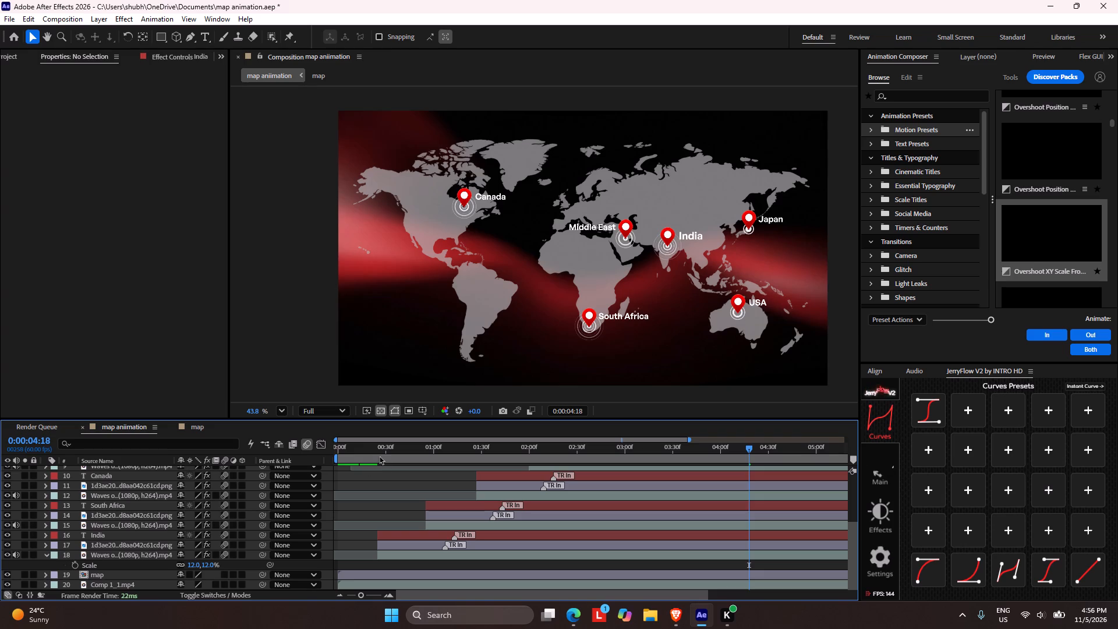
pyautogui.moveTo(367, 448); pyautogui.dragTo(514, 455)
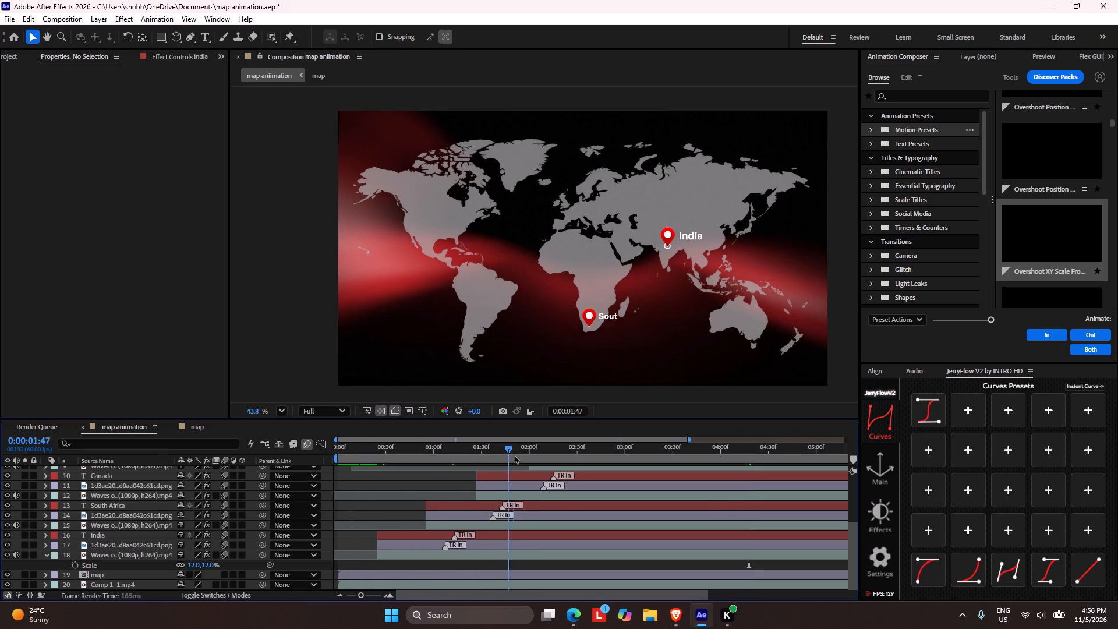
pyautogui.moveTo(514, 455); pyautogui.dragTo(773, 469)
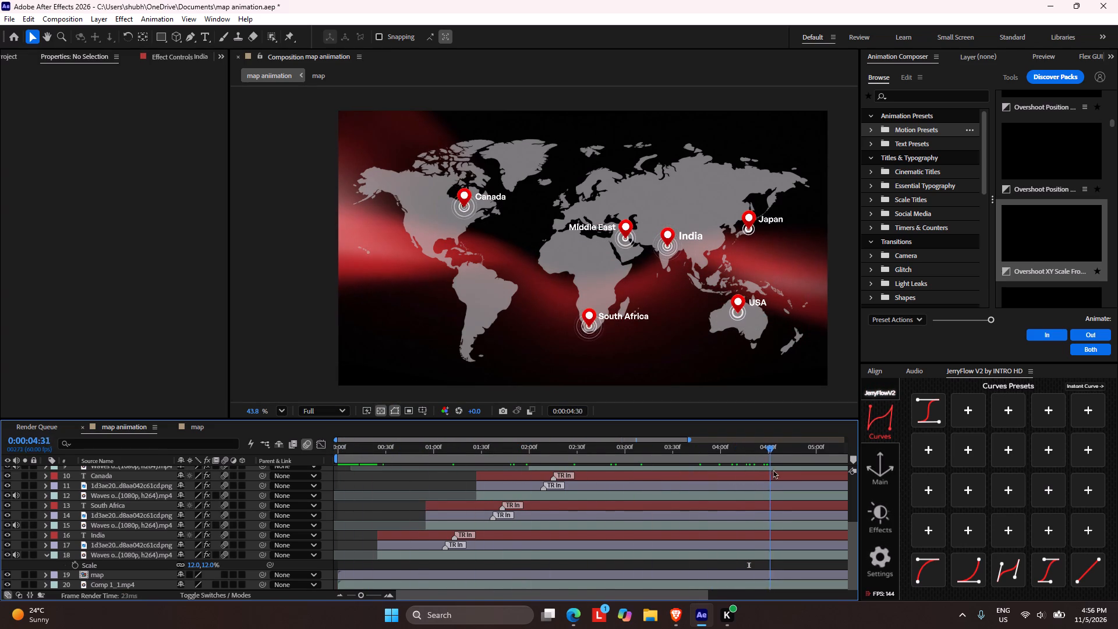
pyautogui.moveTo(773, 469); pyautogui.dragTo(785, 467)
pyautogui.scroll(-3, 764, 462)
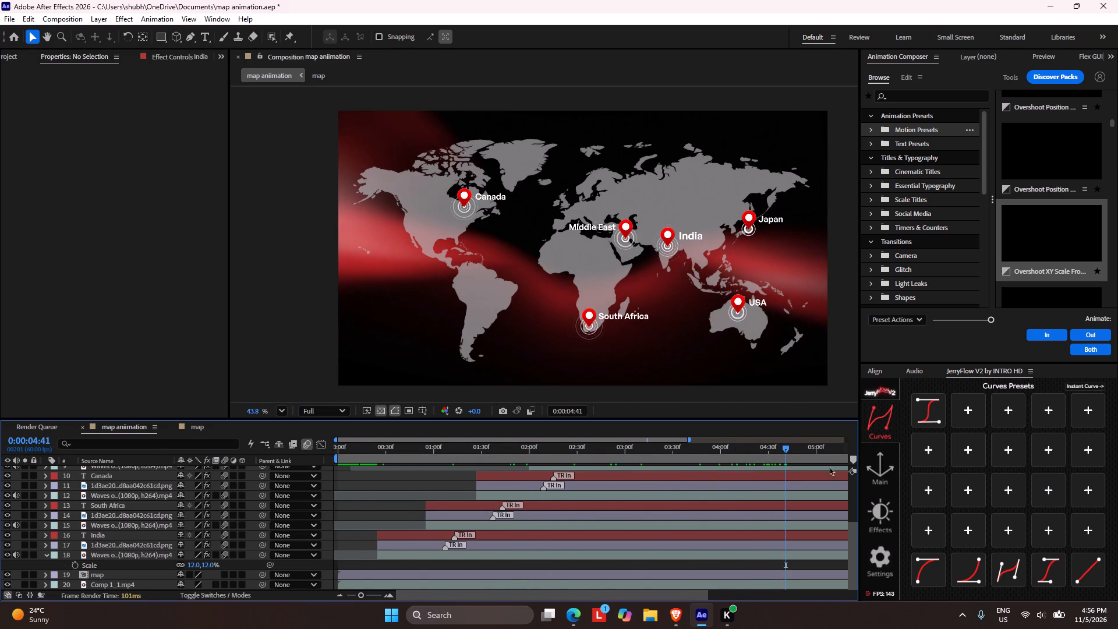
pyautogui.moveTo(781, 446); pyautogui.dragTo(665, 446)
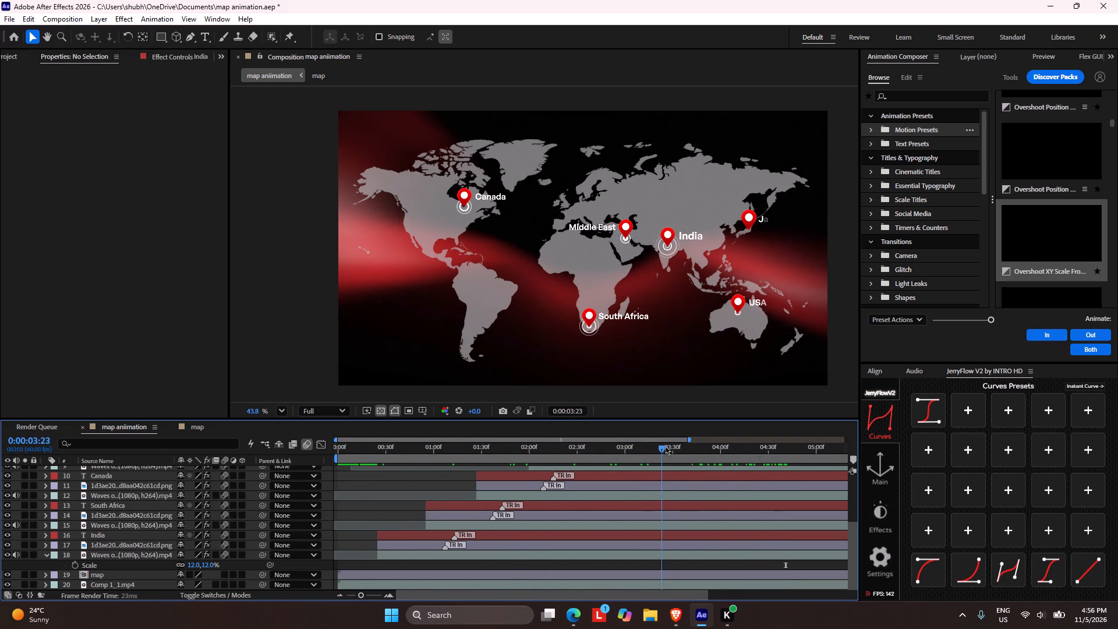
pyautogui.moveTo(665, 446); pyautogui.dragTo(674, 441)
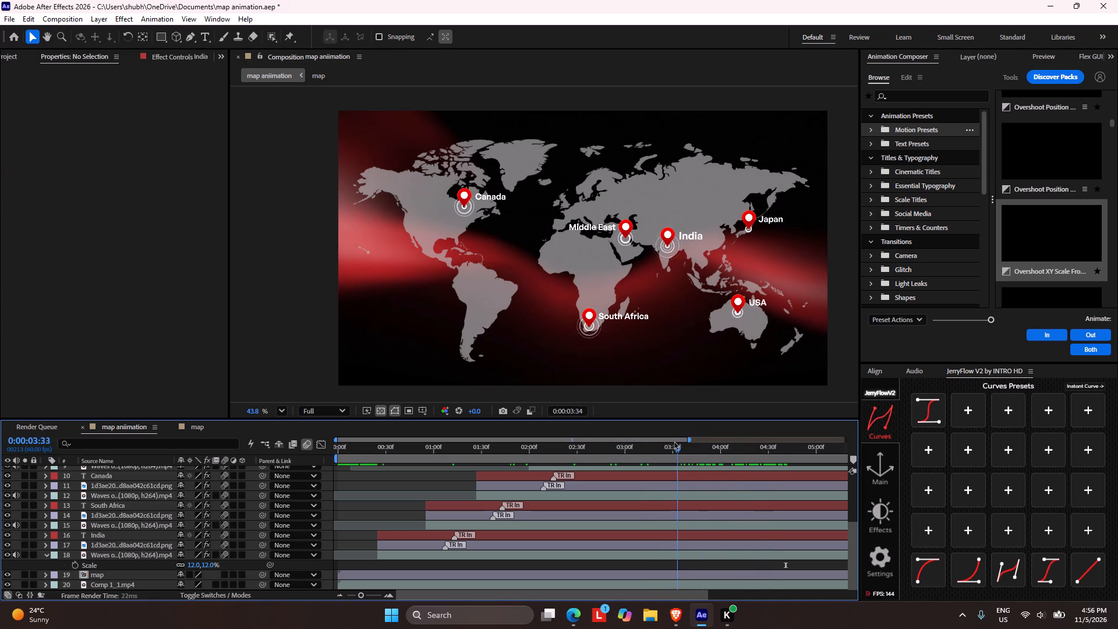
pyautogui.moveTo(674, 441); pyautogui.dragTo(618, 461)
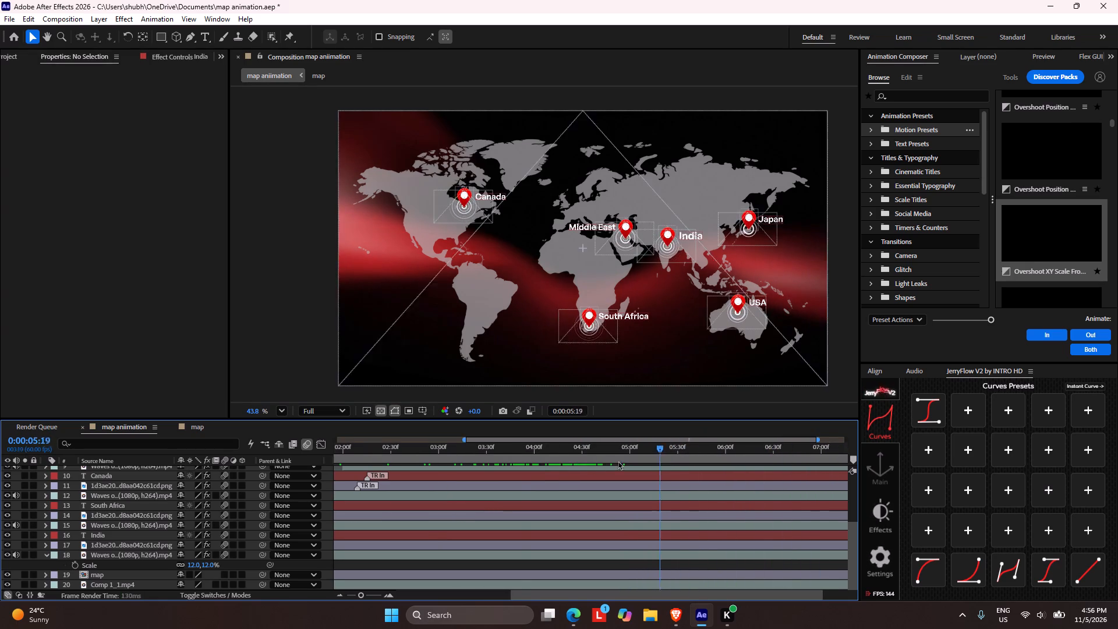
pyautogui.moveTo(618, 461); pyautogui.dragTo(645, 483)
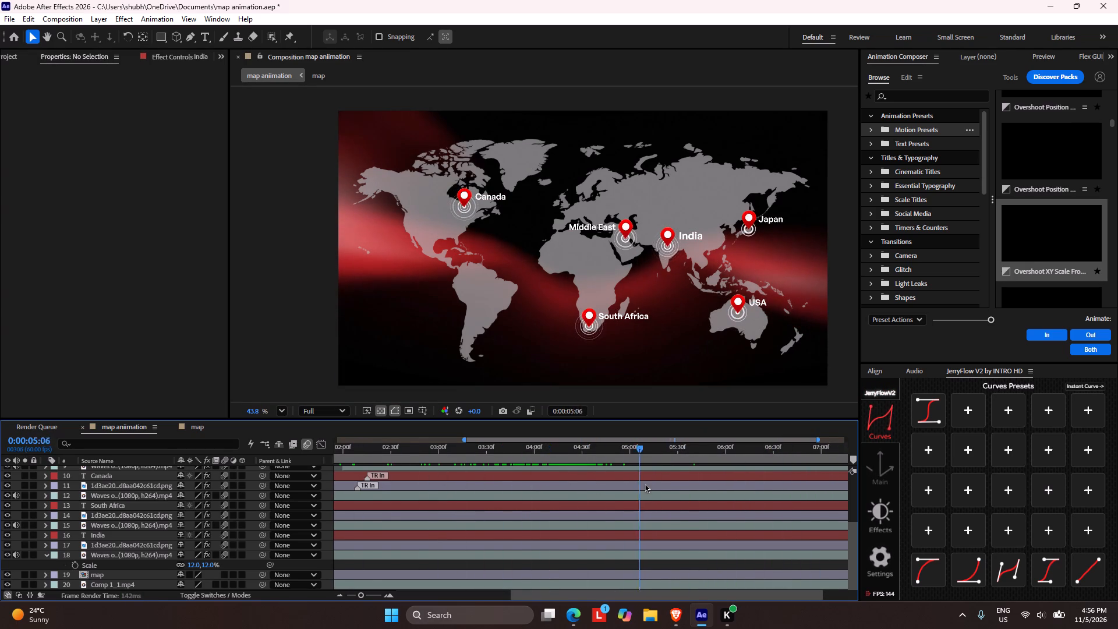
pyautogui.moveTo(645, 483); pyautogui.dragTo(749, 486)
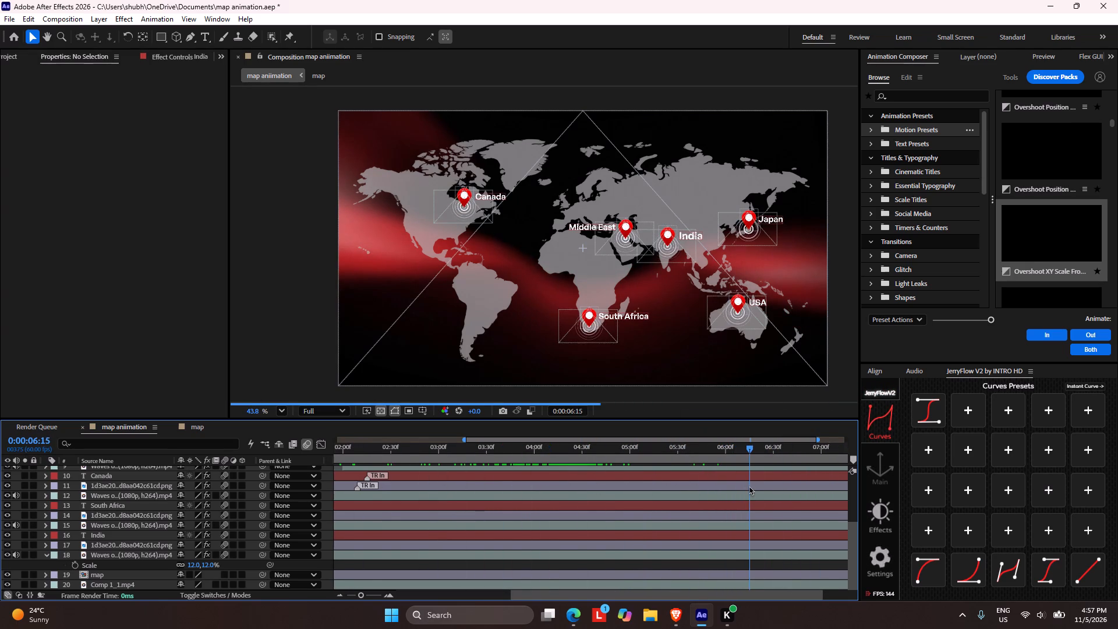
pyautogui.moveTo(749, 486); pyautogui.dragTo(728, 486)
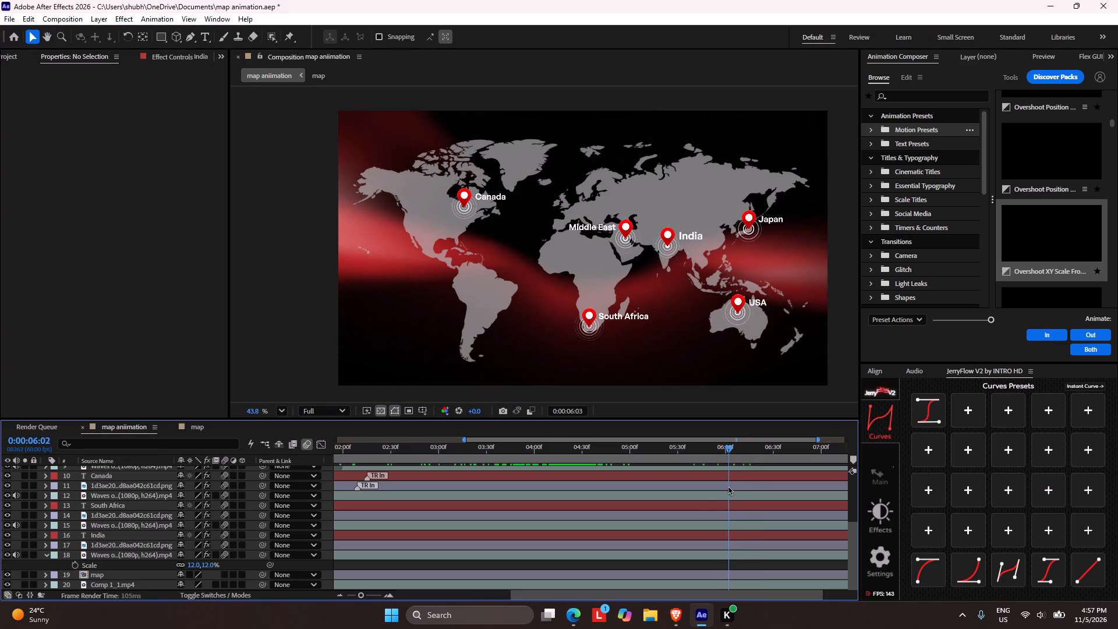
pyautogui.moveTo(728, 486); pyautogui.dragTo(725, 486)
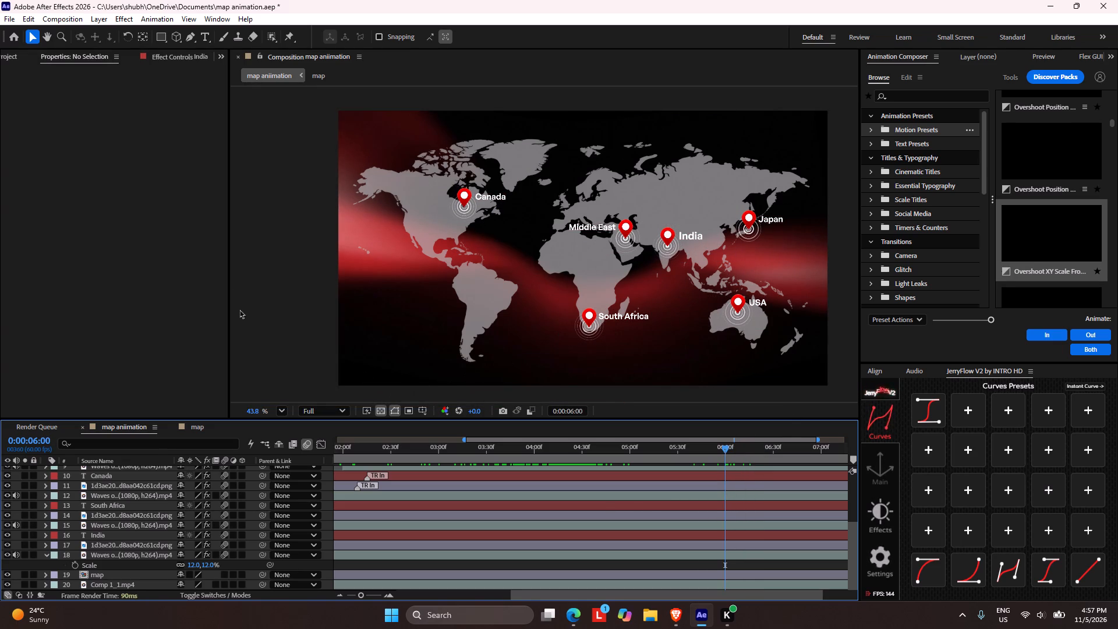
# Set the map composition's duration to 0:00:06:00 in the composition settings.
pyautogui.click(8, 20)
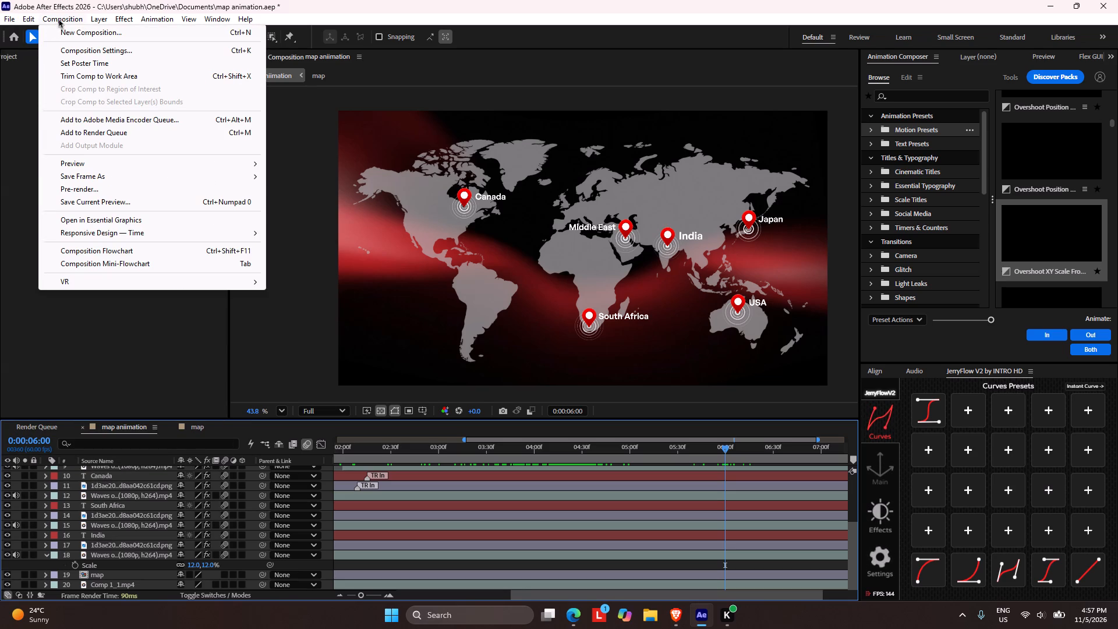
pyautogui.click(84, 49)
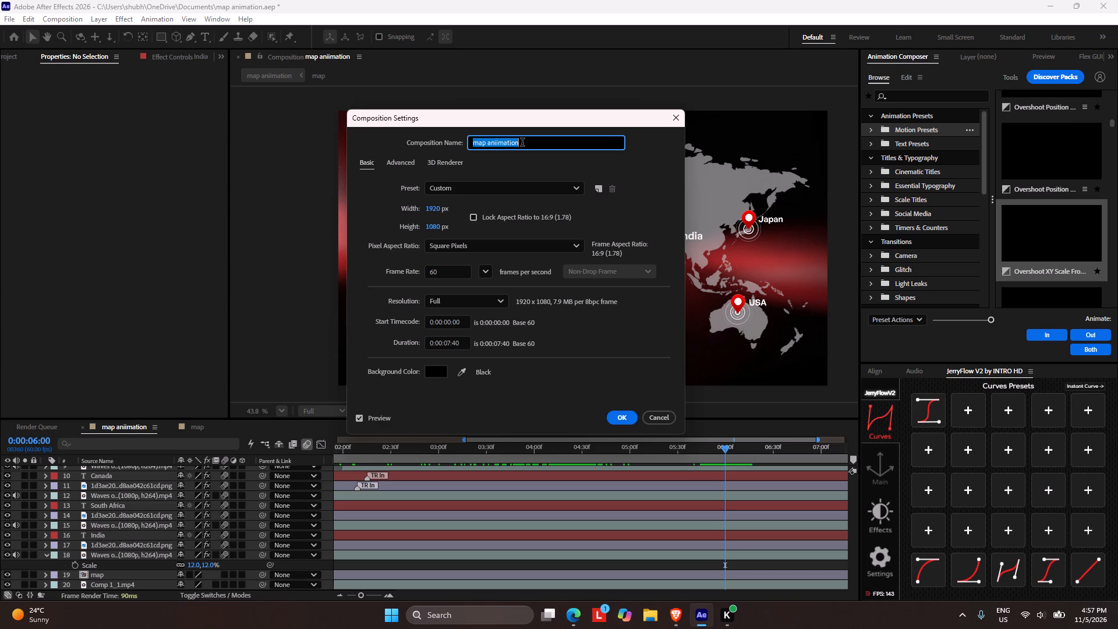
pyautogui.click(480, 169)
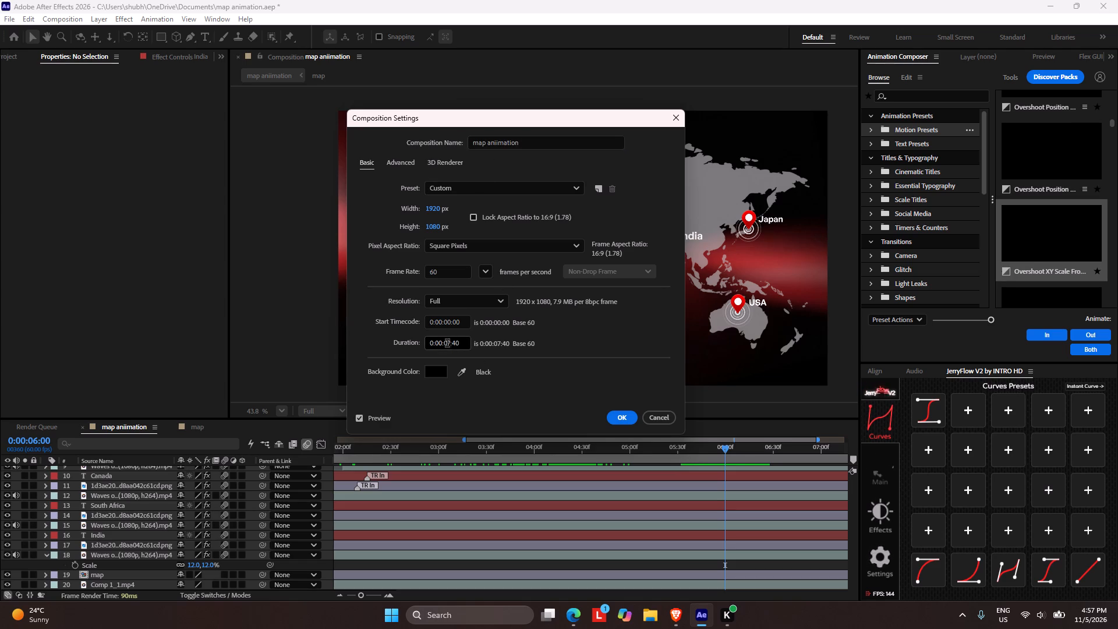
pyautogui.click(451, 342)
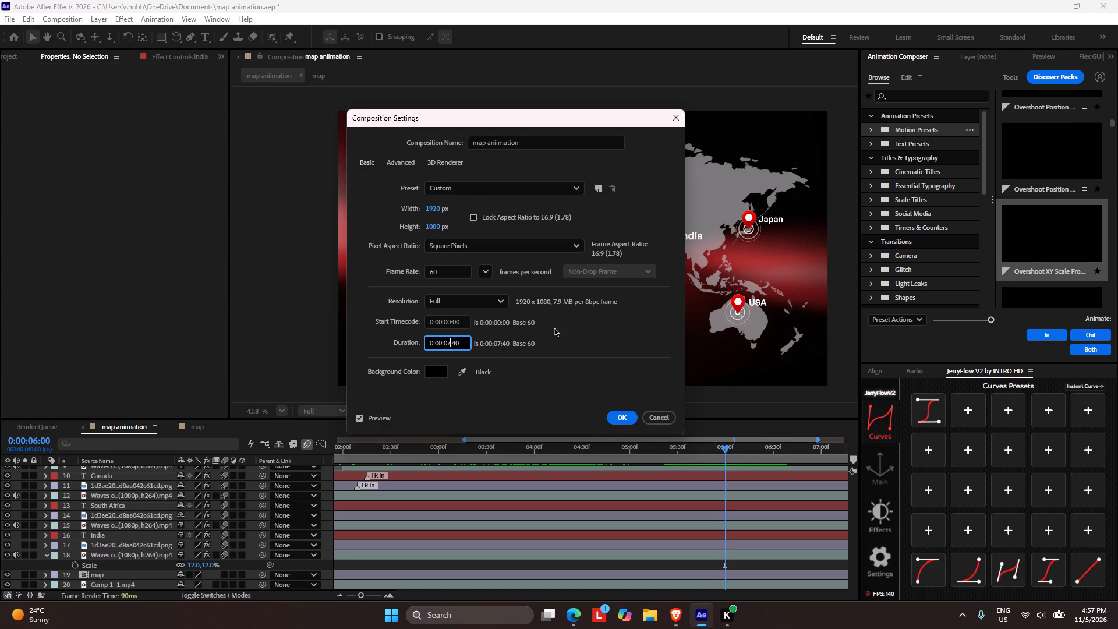
pyautogui.press('BackSpace')
pyautogui.press('6')
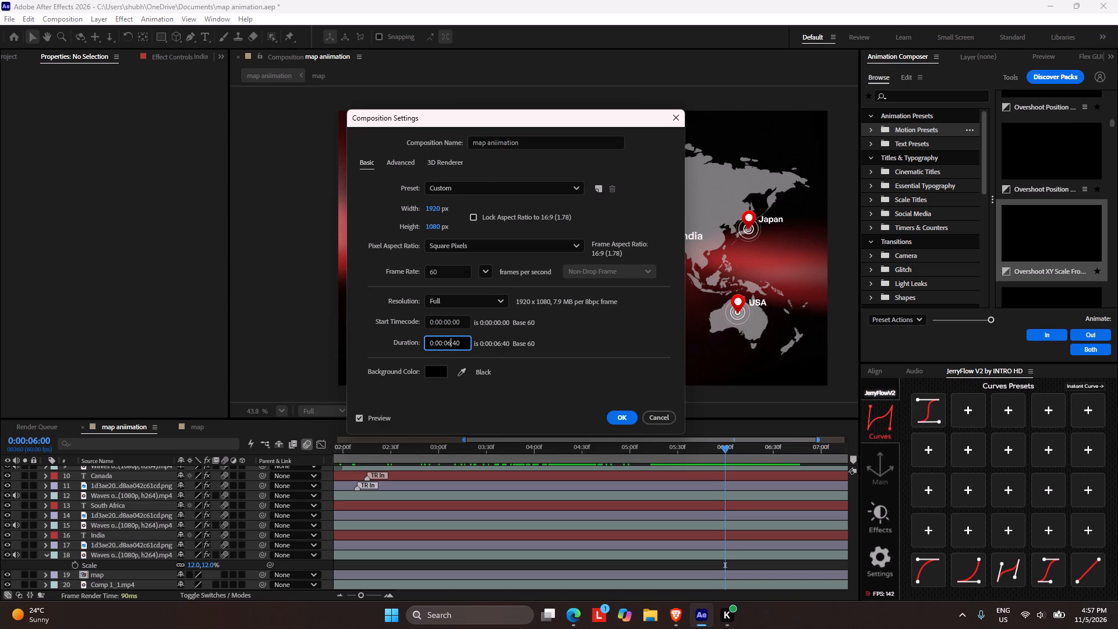
pyautogui.click(466, 346)
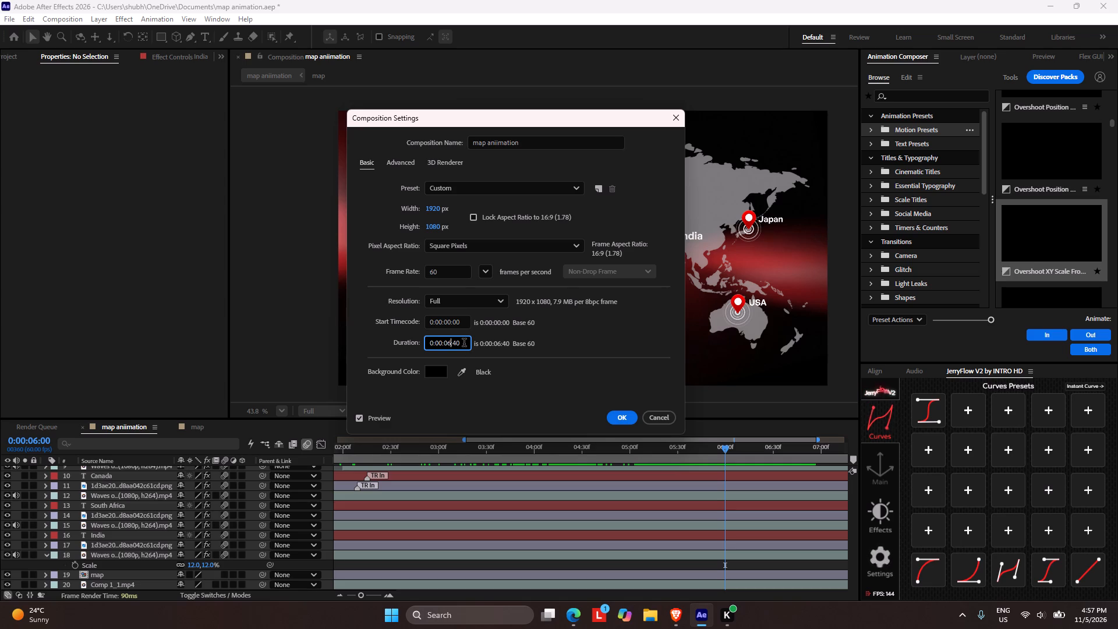
pyautogui.click(464, 344)
pyautogui.press('BackSpace')
pyautogui.press('BackSpace')
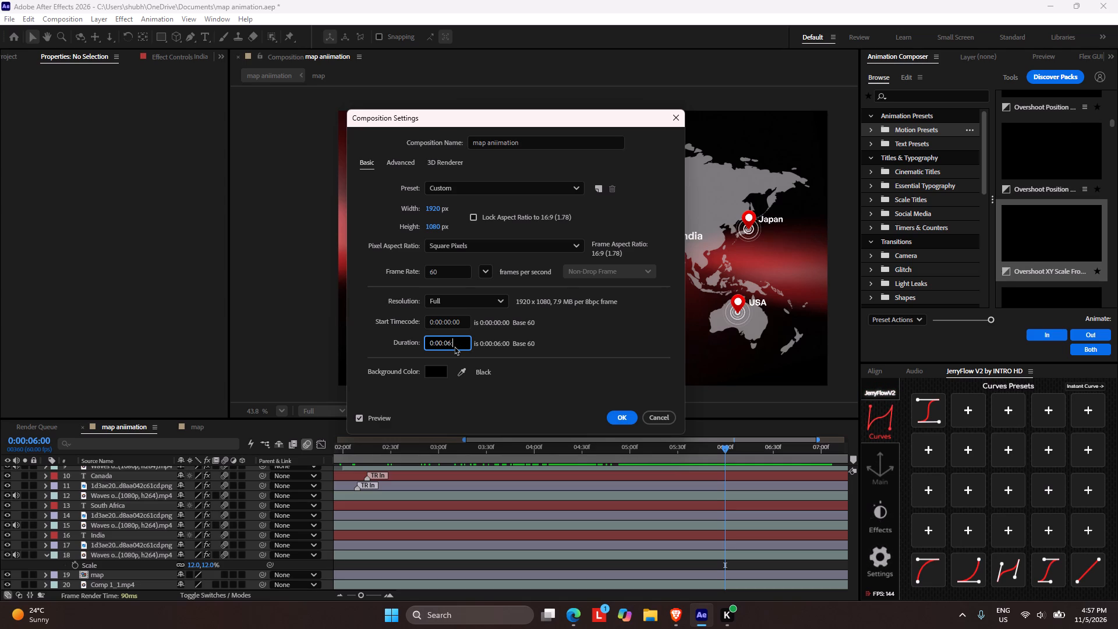
pyautogui.write('00')
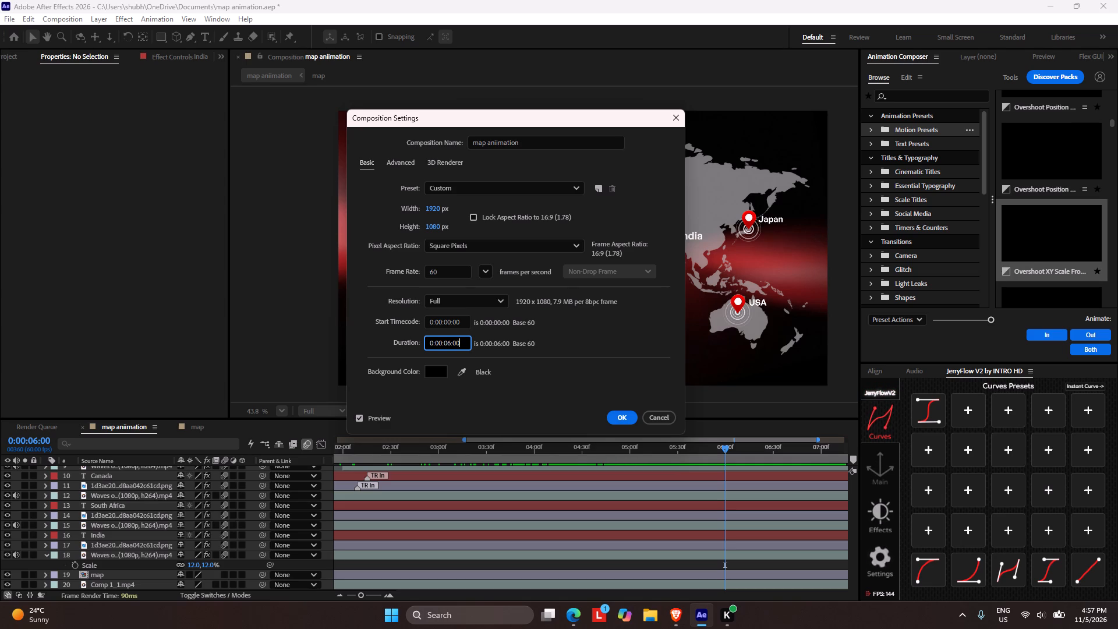
pyautogui.click(620, 420)
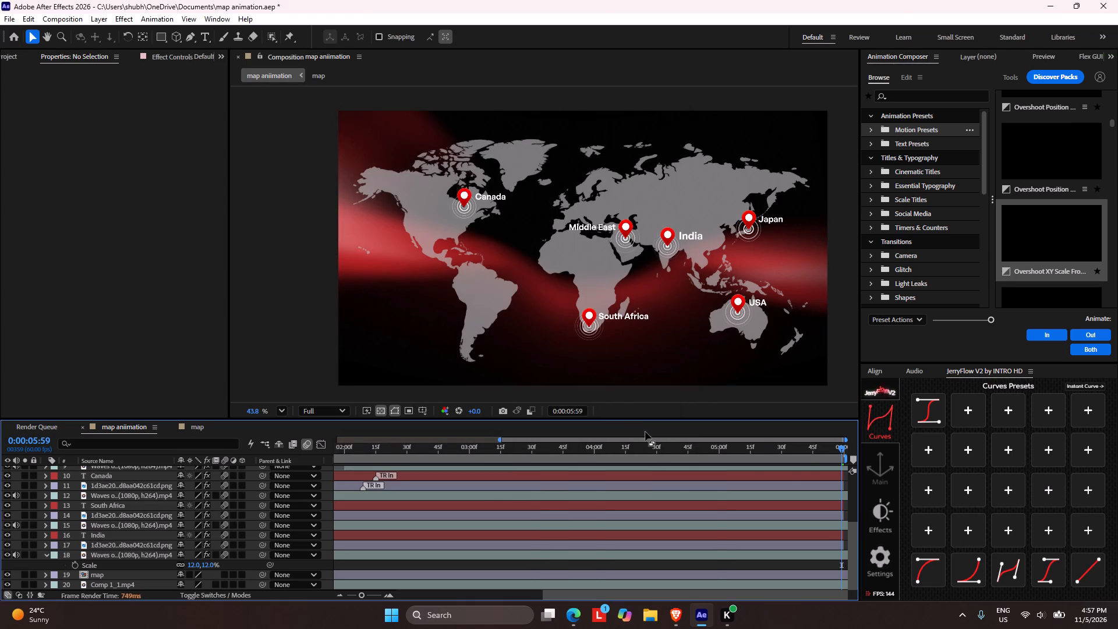
# Scrub back and forth through the shortened composition to check the timing of the location animations.
pyautogui.moveTo(805, 447); pyautogui.dragTo(831, 454)
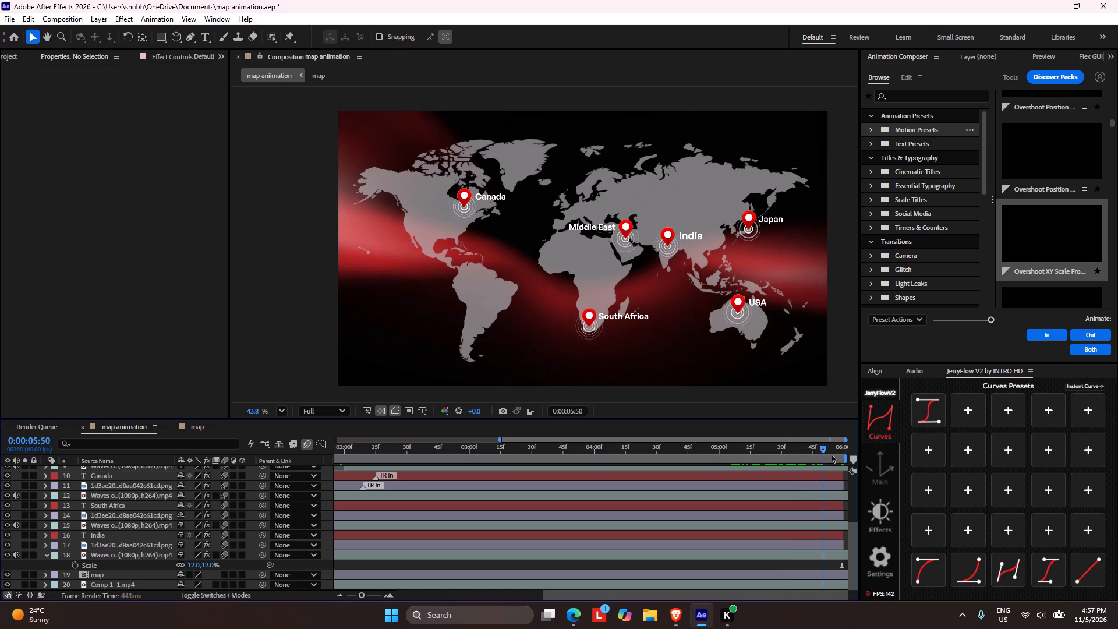
pyautogui.moveTo(831, 454); pyautogui.dragTo(534, 470)
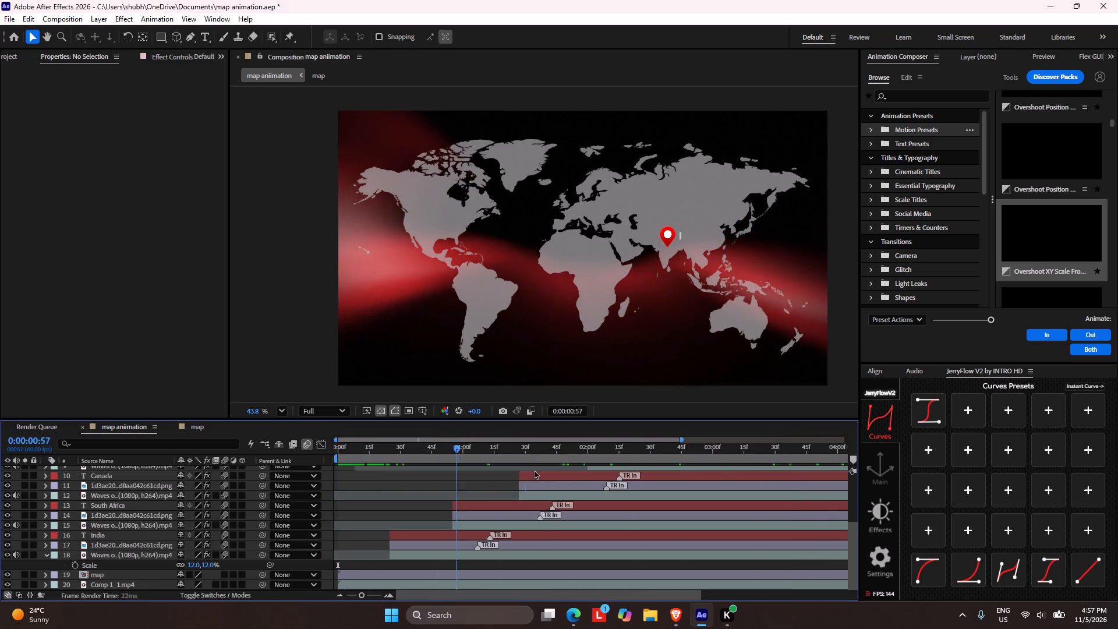
pyautogui.moveTo(534, 470); pyautogui.dragTo(531, 459)
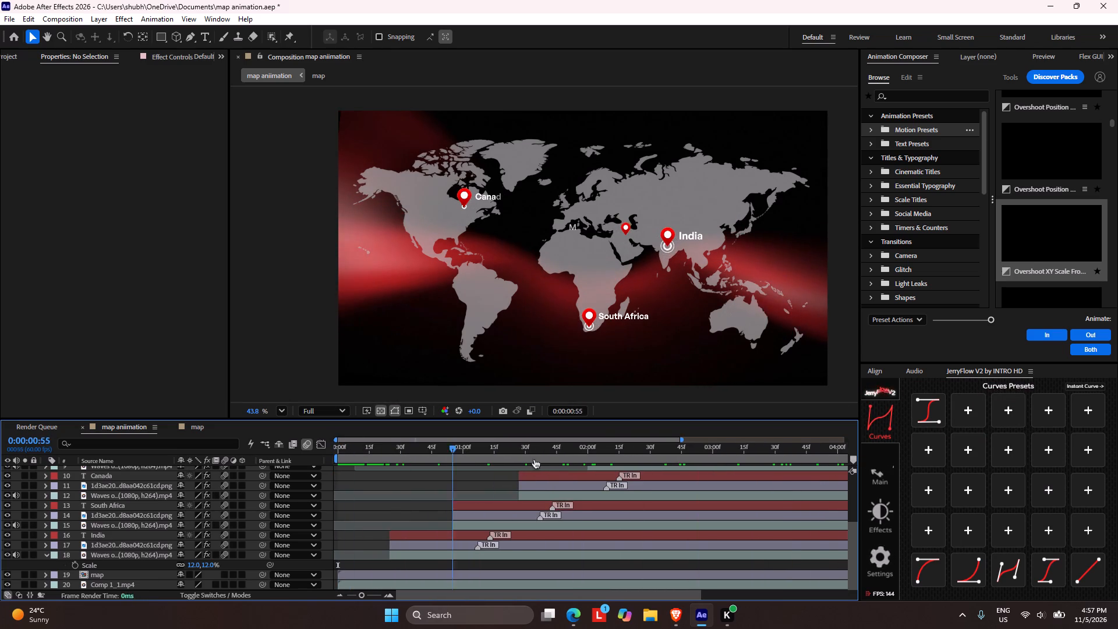
pyautogui.moveTo(531, 459); pyautogui.dragTo(503, 466)
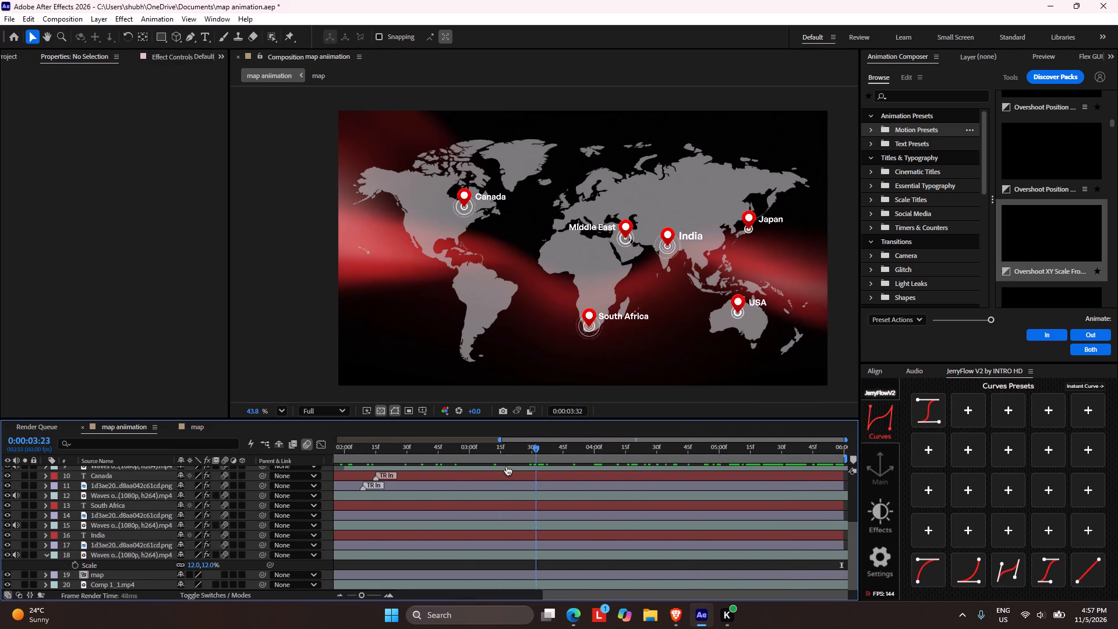
pyautogui.moveTo(503, 466); pyautogui.dragTo(505, 466)
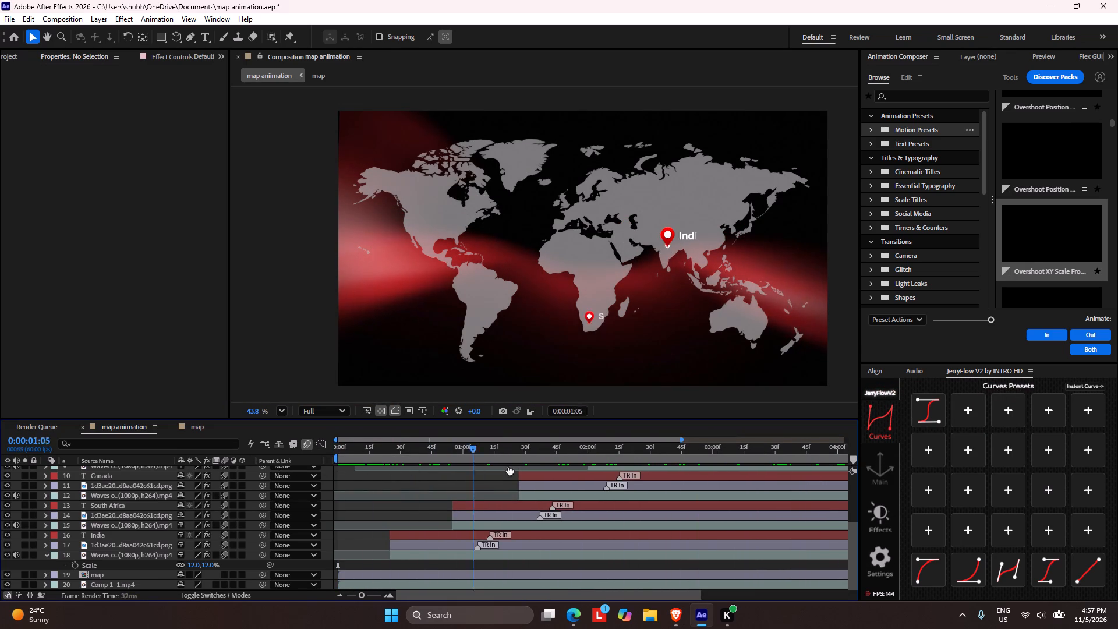
pyautogui.moveTo(505, 466); pyautogui.dragTo(571, 449)
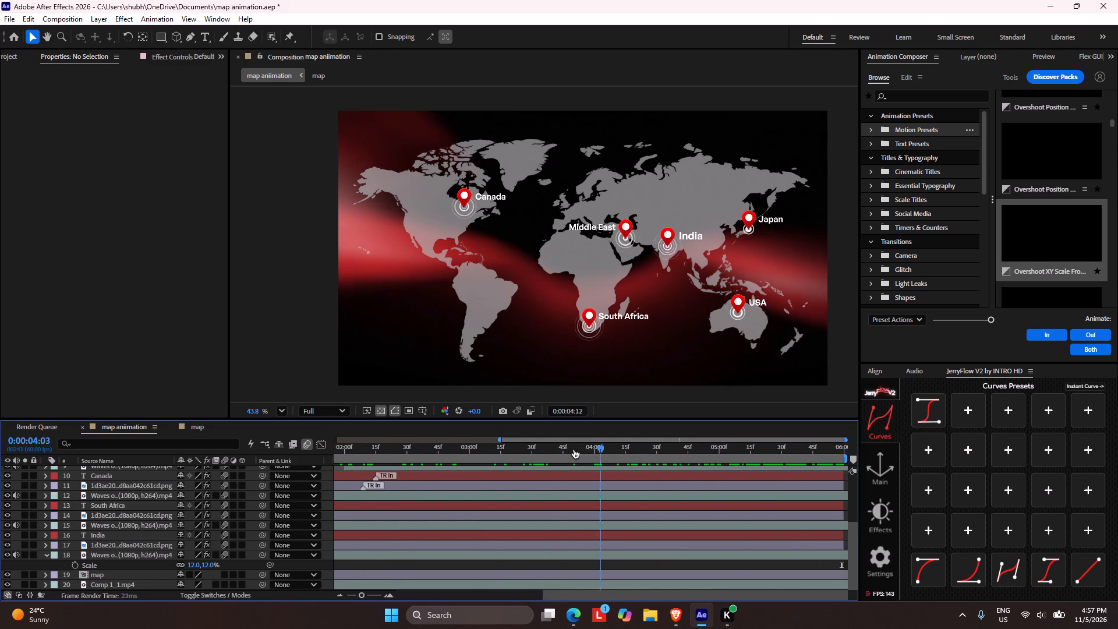
# Scrub the map animation from its start to about 0:00:02:09 and inspect the pins, labels and waves up close.
pyautogui.moveTo(571, 449); pyautogui.dragTo(288, 460)
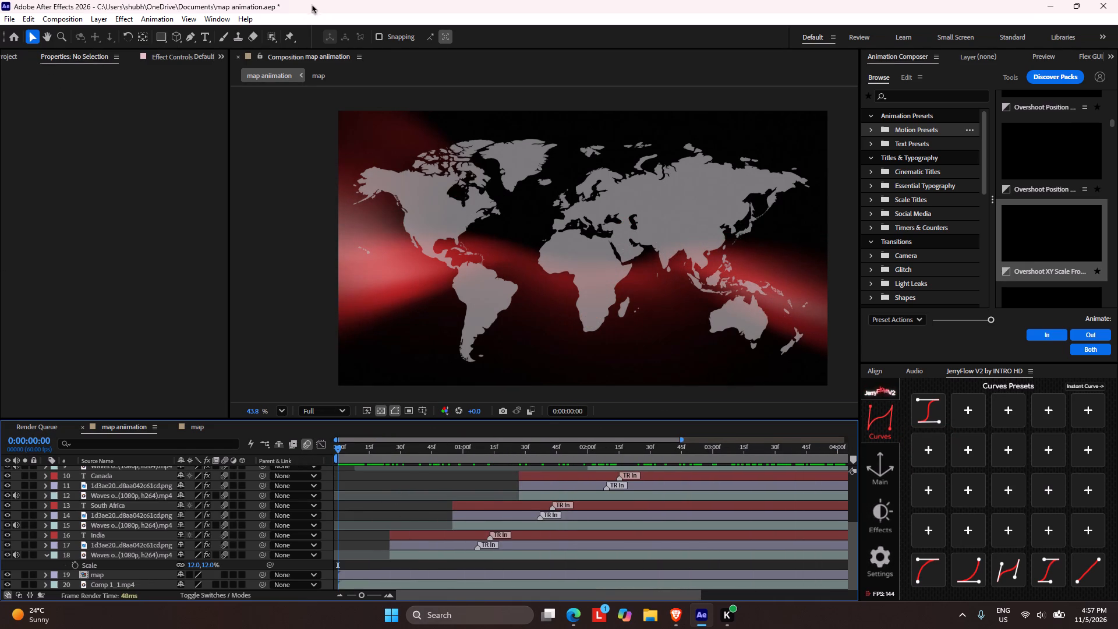
pyautogui.click(197, 430)
pyautogui.click(136, 430)
pyautogui.moveTo(341, 452); pyautogui.dragTo(472, 449)
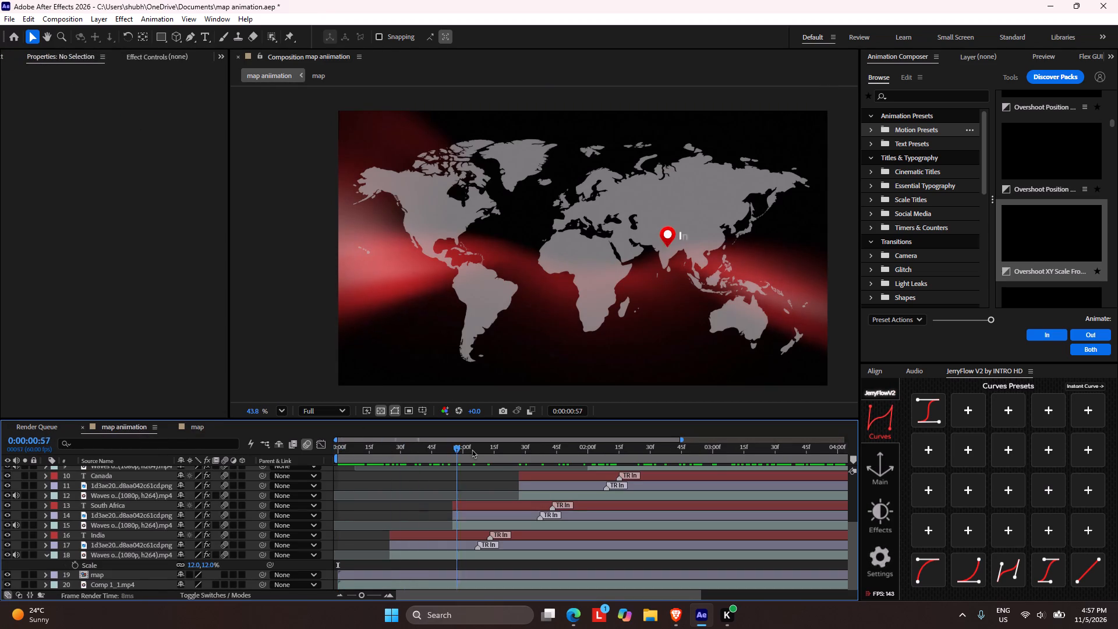
pyautogui.moveTo(472, 449); pyautogui.dragTo(610, 445)
pyautogui.click(277, 415)
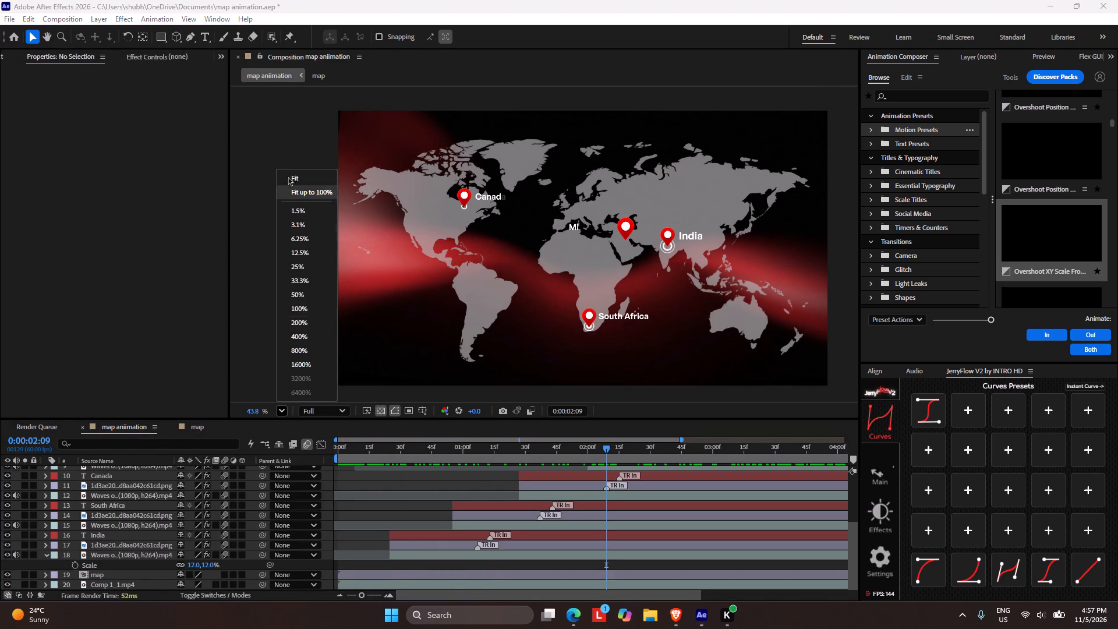
pyautogui.click(289, 178)
pyautogui.scroll(6, 579, 275)
pyautogui.scroll(-3, 523, 187)
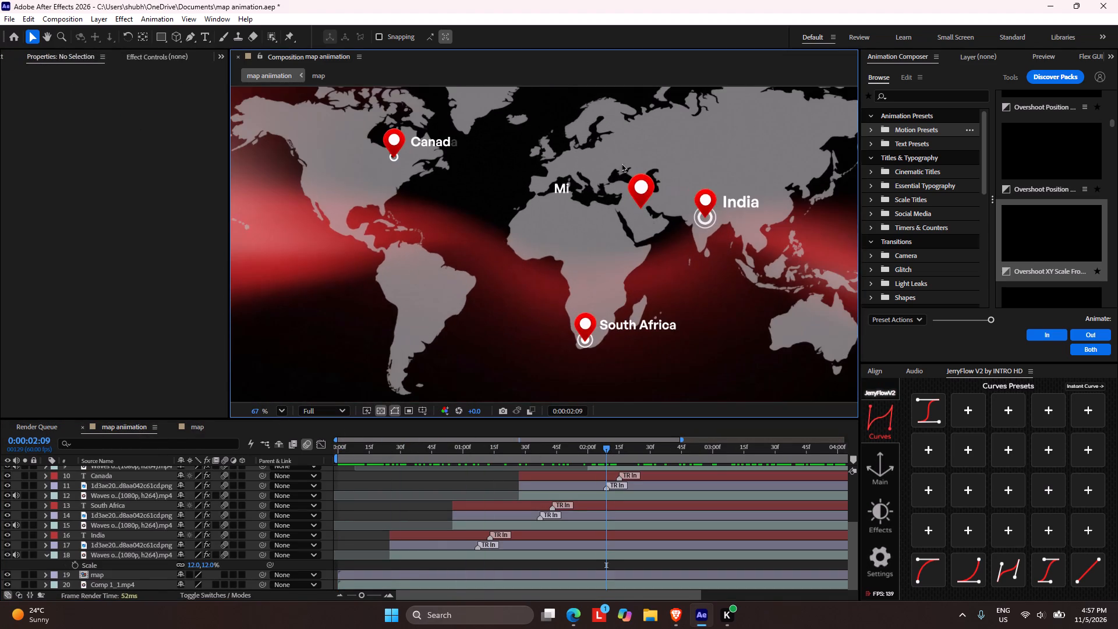
pyautogui.scroll(-2, 617, 250)
pyautogui.scroll(3, 679, 264)
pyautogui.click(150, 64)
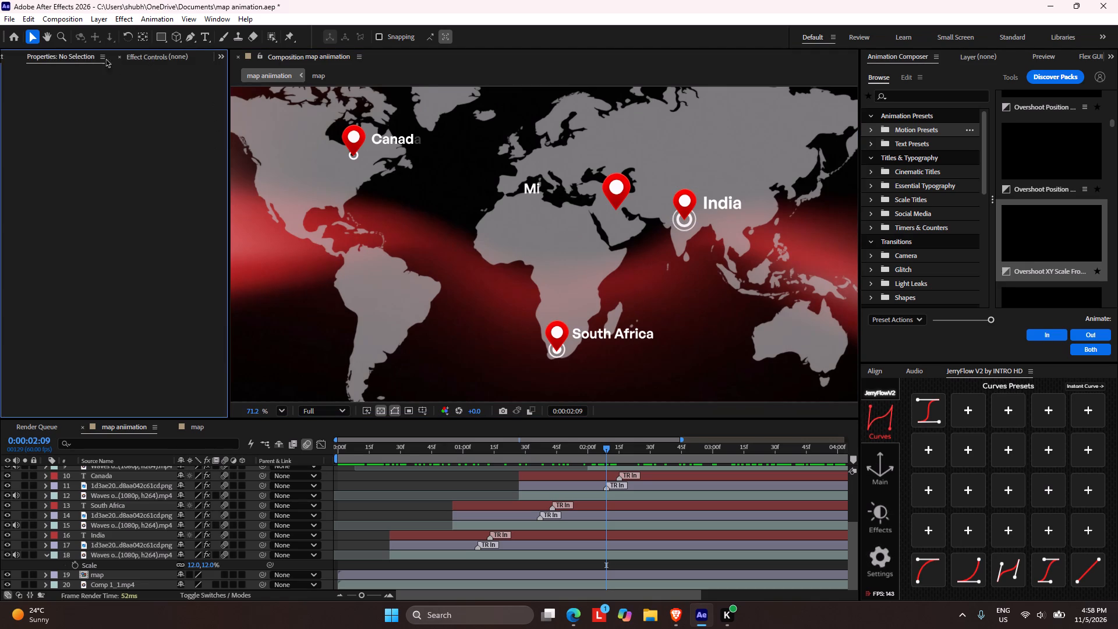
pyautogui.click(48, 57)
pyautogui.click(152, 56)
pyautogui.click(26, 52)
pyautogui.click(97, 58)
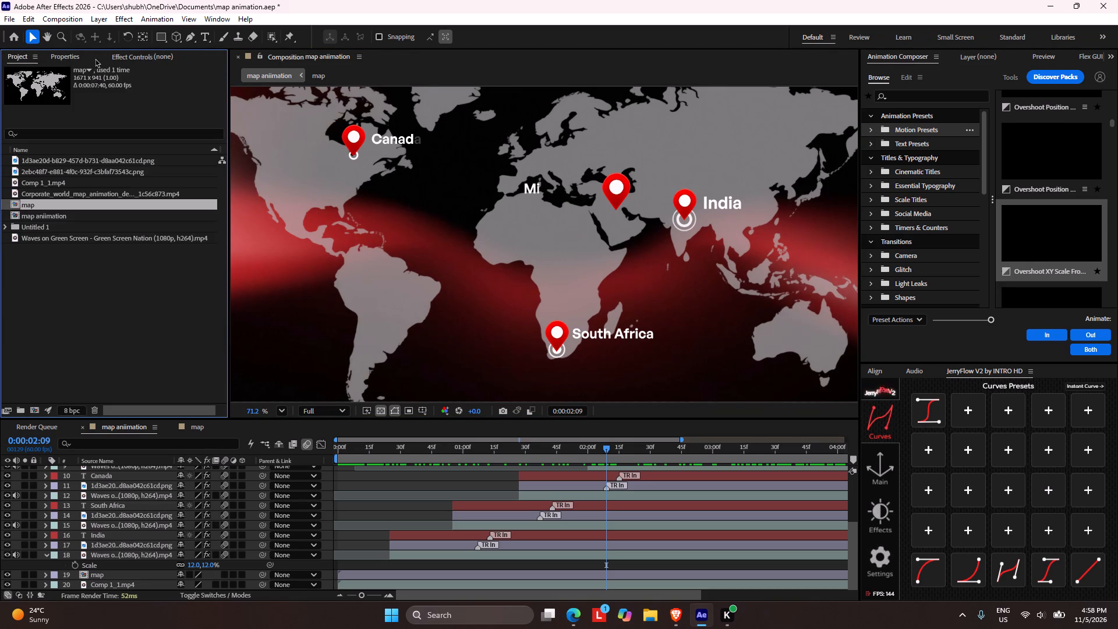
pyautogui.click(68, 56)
# Scrub between about 0:00:01:46 and 0:00:02:50 to check the later pins and labels, and return near the start.
pyautogui.moveTo(601, 448); pyautogui.dragTo(558, 448)
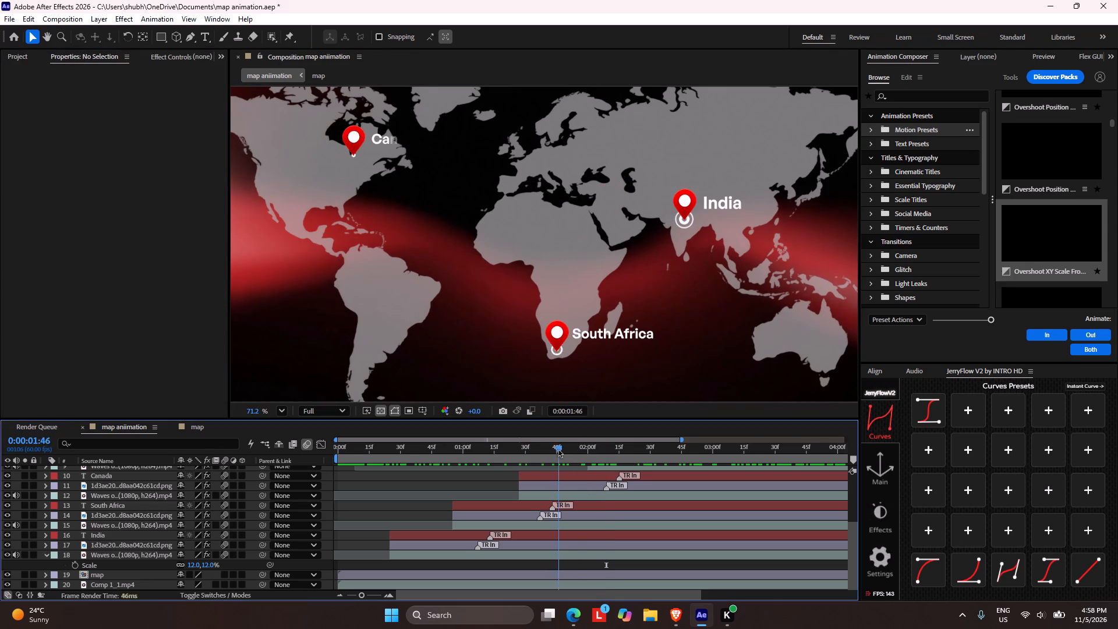
pyautogui.moveTo(558, 448); pyautogui.dragTo(684, 448)
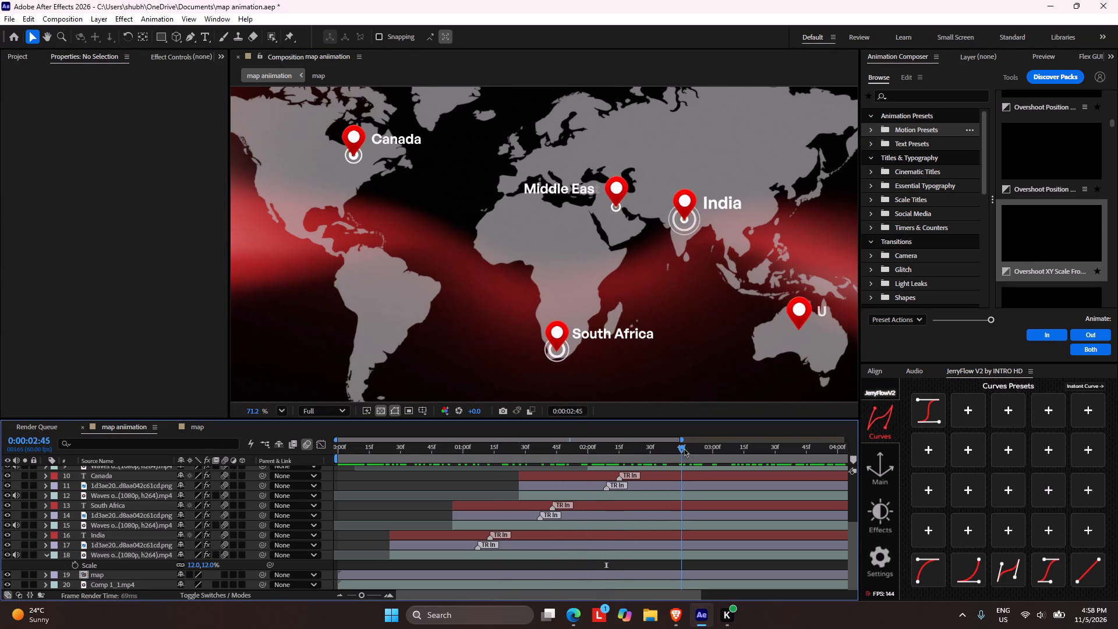
pyautogui.moveTo(684, 448); pyautogui.dragTo(692, 447)
pyautogui.scroll(-2, 586, 278)
pyautogui.scroll(-1, 532, 271)
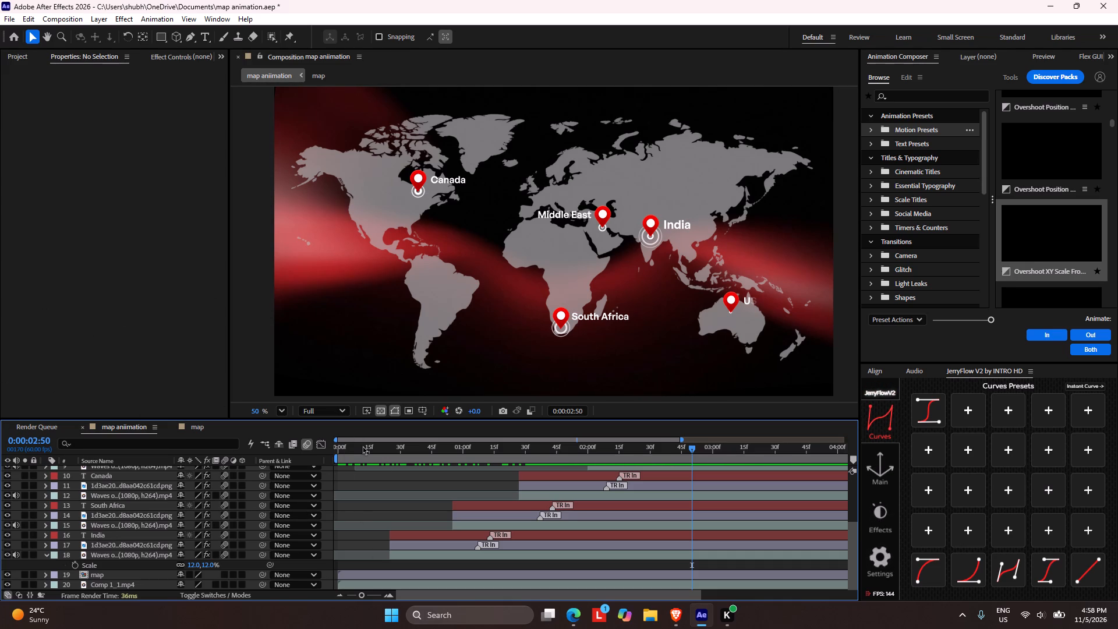
pyautogui.moveTo(362, 447); pyautogui.dragTo(353, 444)
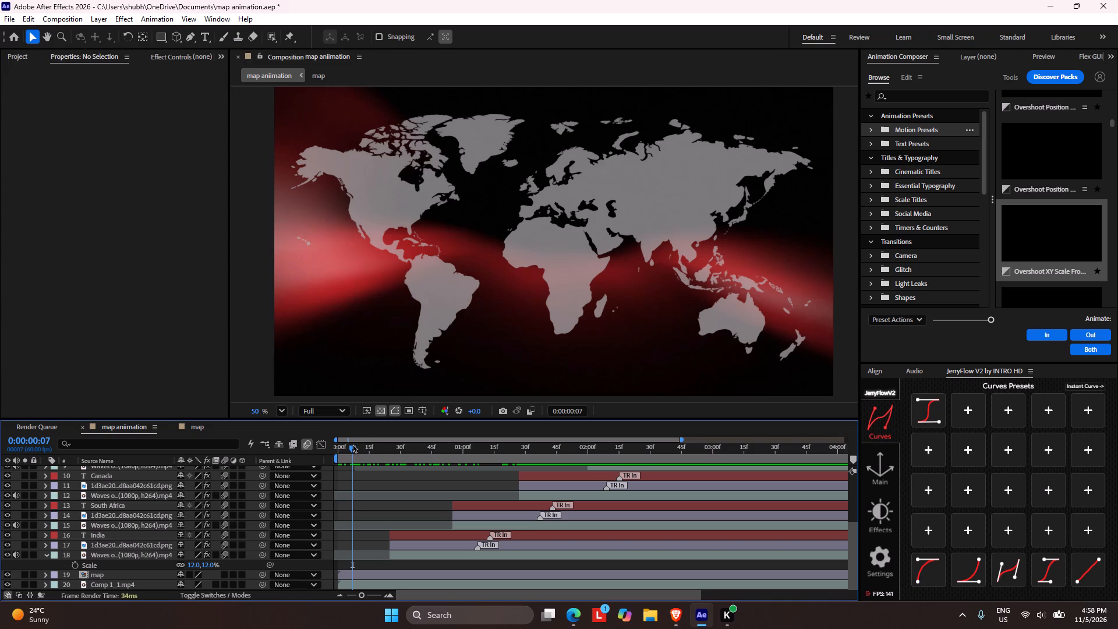
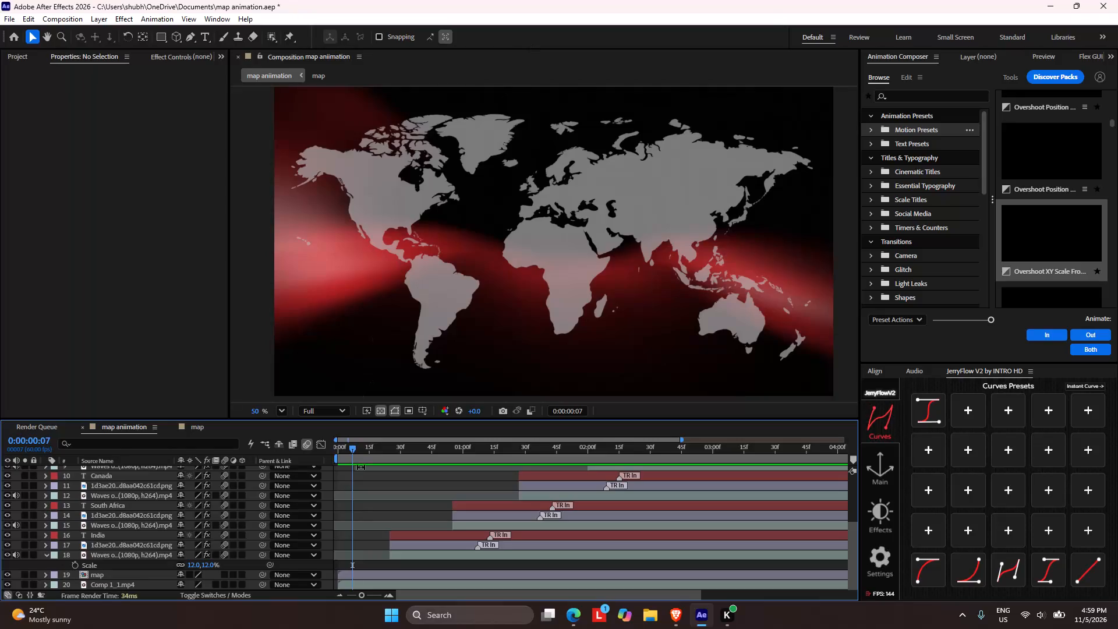
# Scrub the map composition from near its start to about 0:00:05:37 to check all locations, and return to 0:00:00:00.
pyautogui.moveTo(359, 448); pyautogui.dragTo(864, 451)
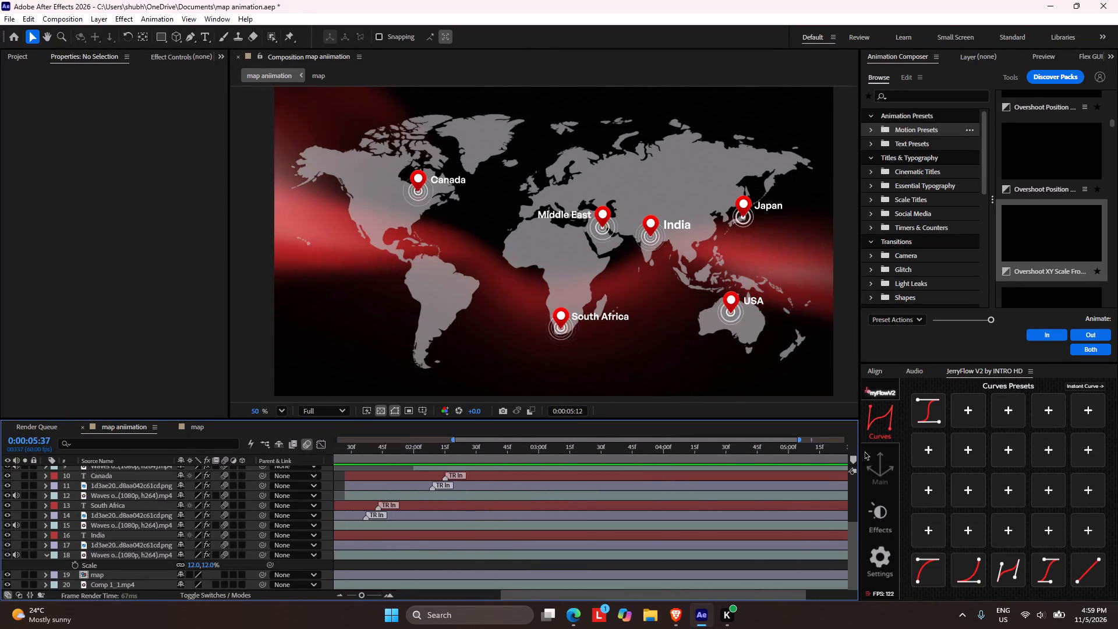
pyautogui.moveTo(864, 451); pyautogui.dragTo(167, 463)
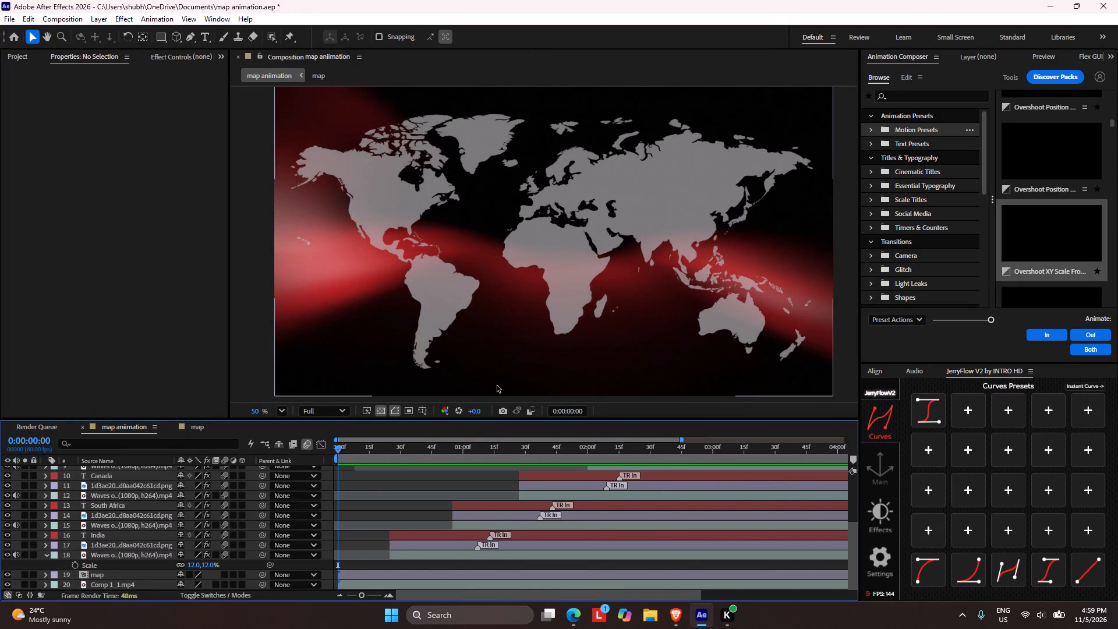
# Add the map animation composition to the render queue and render it as an H.264 MP4 with Best Settings.
pyautogui.hotkey('ctrl', 'm')
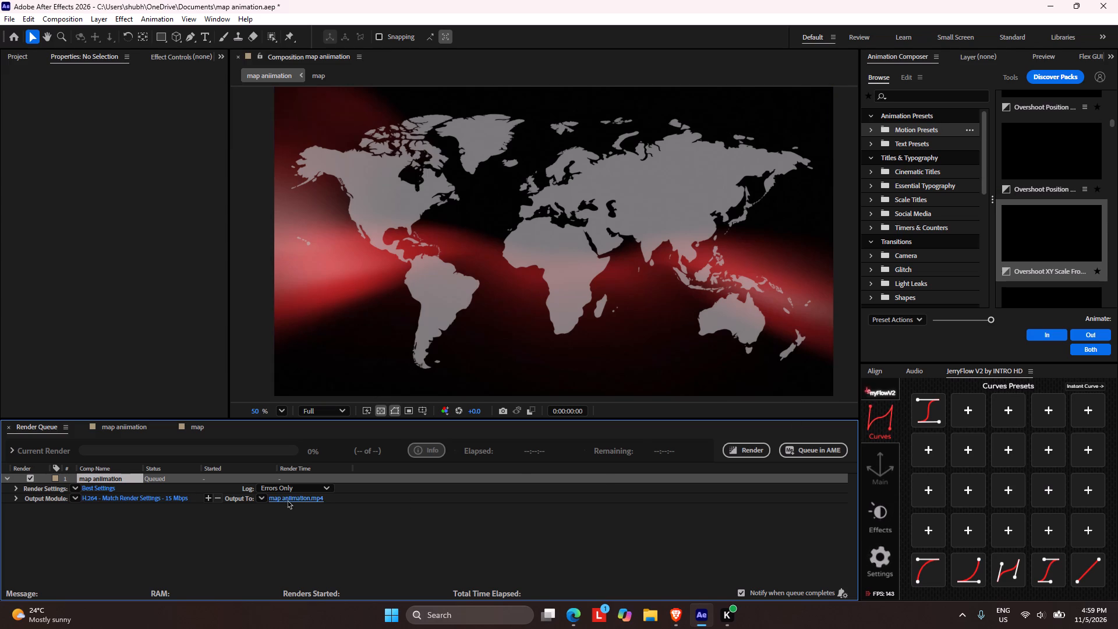
pyautogui.click(748, 451)
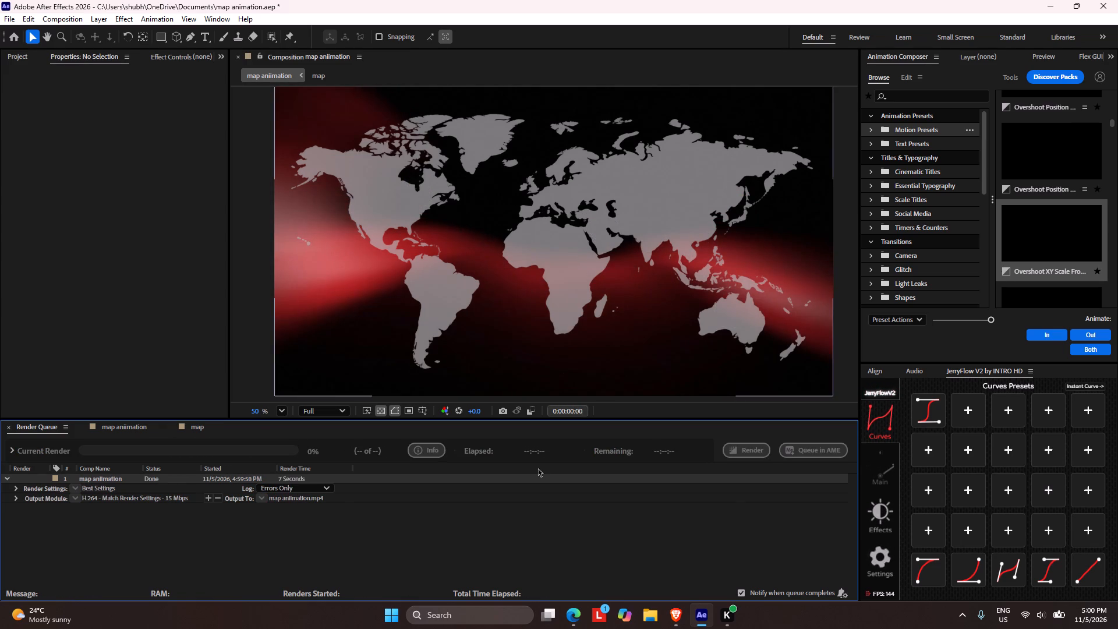
# Switch to File Explorer and open the Downloads folder to find the rendered map animation video.
pyautogui.click(653, 620)
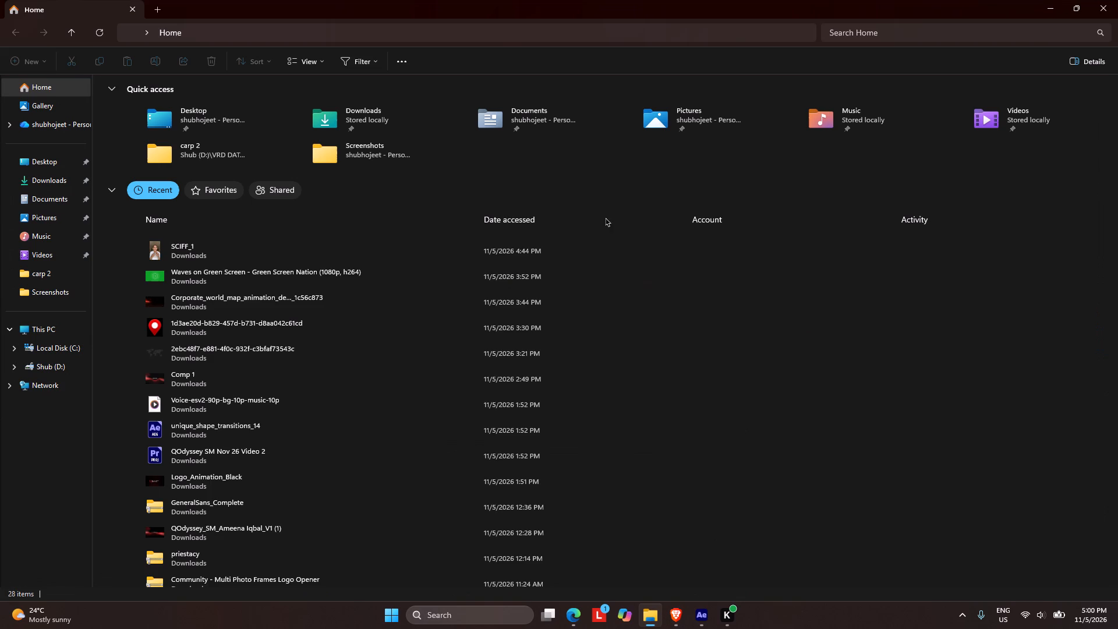
pyautogui.click(23, 174)
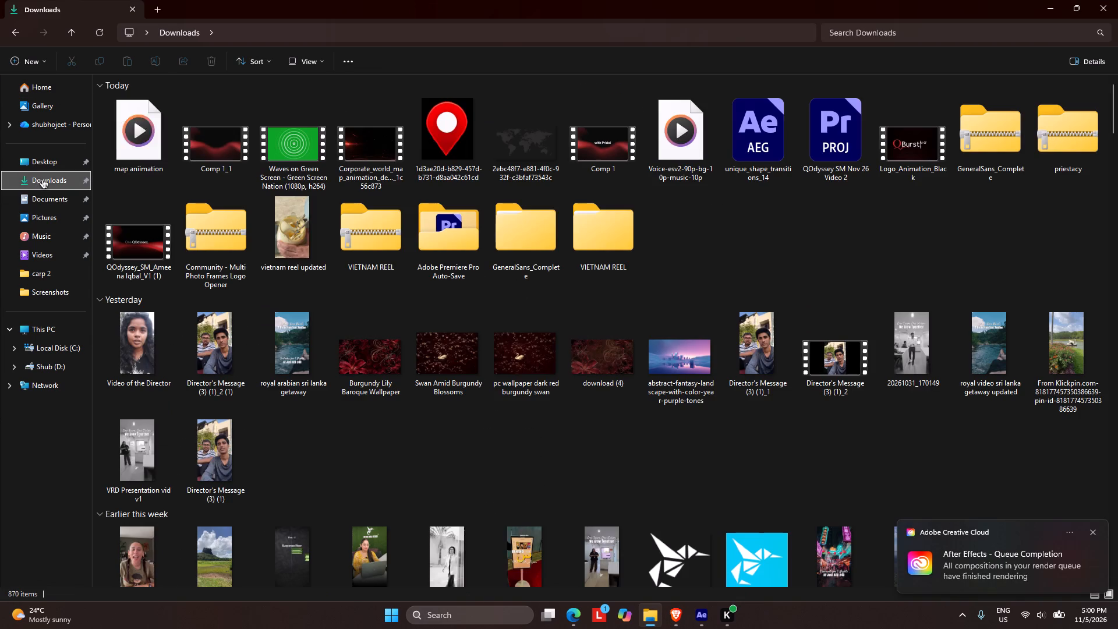
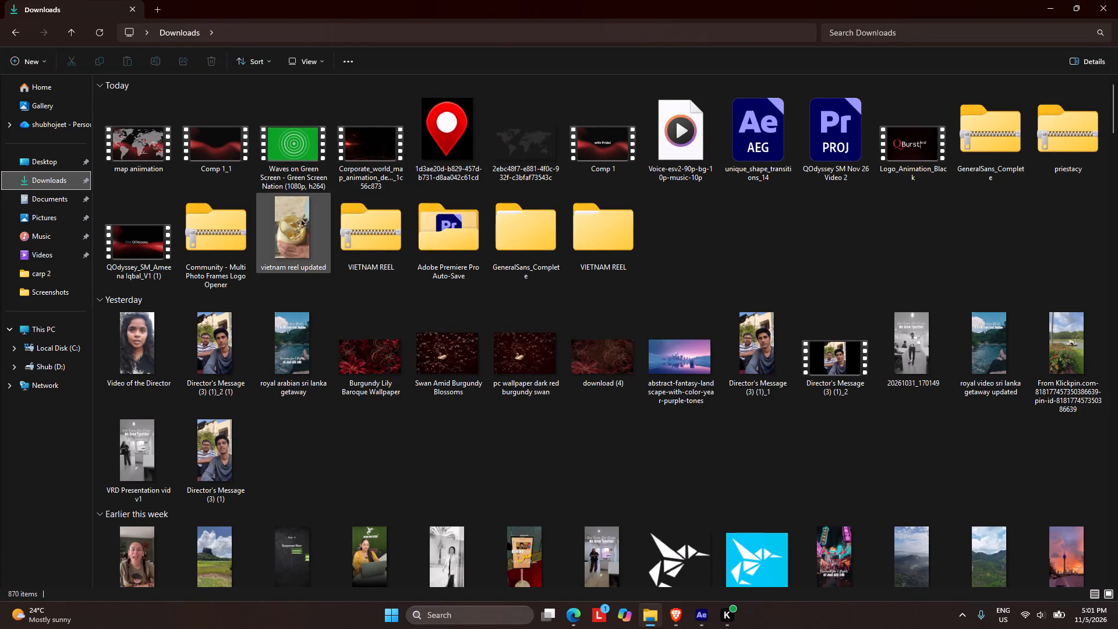
# Minimize the Downloads folder window and return to the map animation project in After Effects.
pyautogui.click(681, 239)
pyautogui.click(1045, 8)
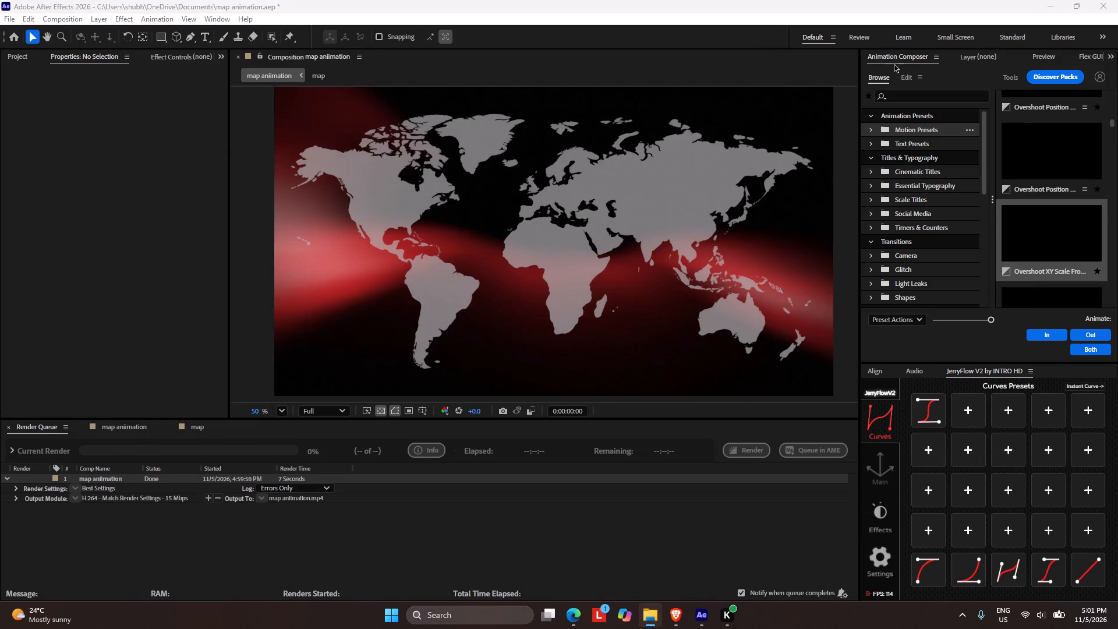
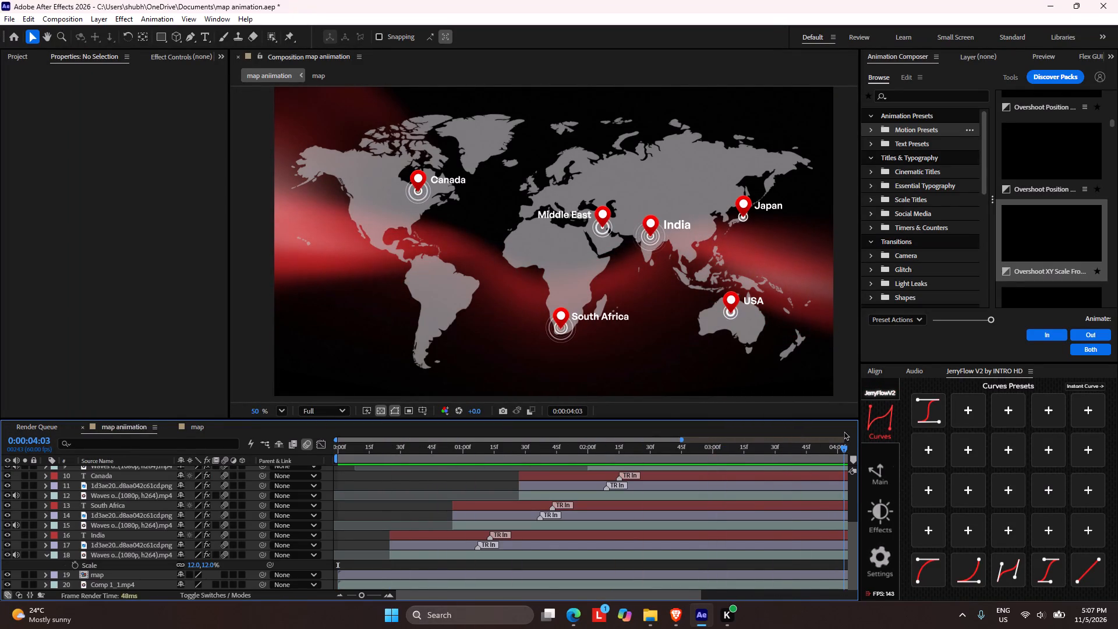
# Scrub back and forth through the map animation's timeline to review how the location pins, pulsing rings and country labels appear in sequence.
pyautogui.moveTo(844, 431); pyautogui.dragTo(828, 434)
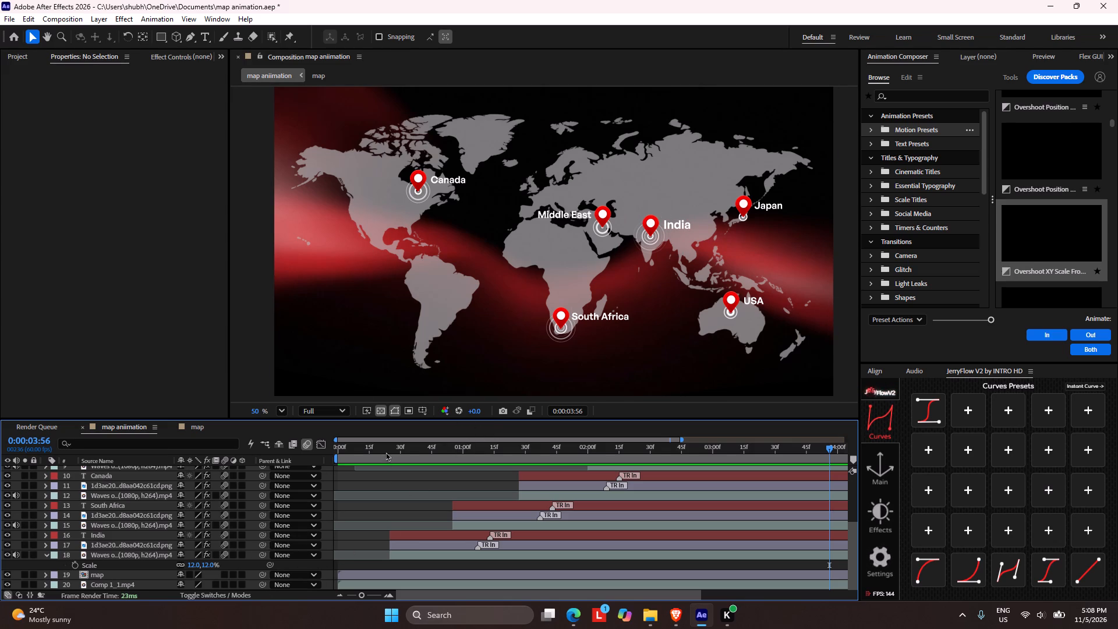
pyautogui.moveTo(391, 447); pyautogui.dragTo(635, 460)
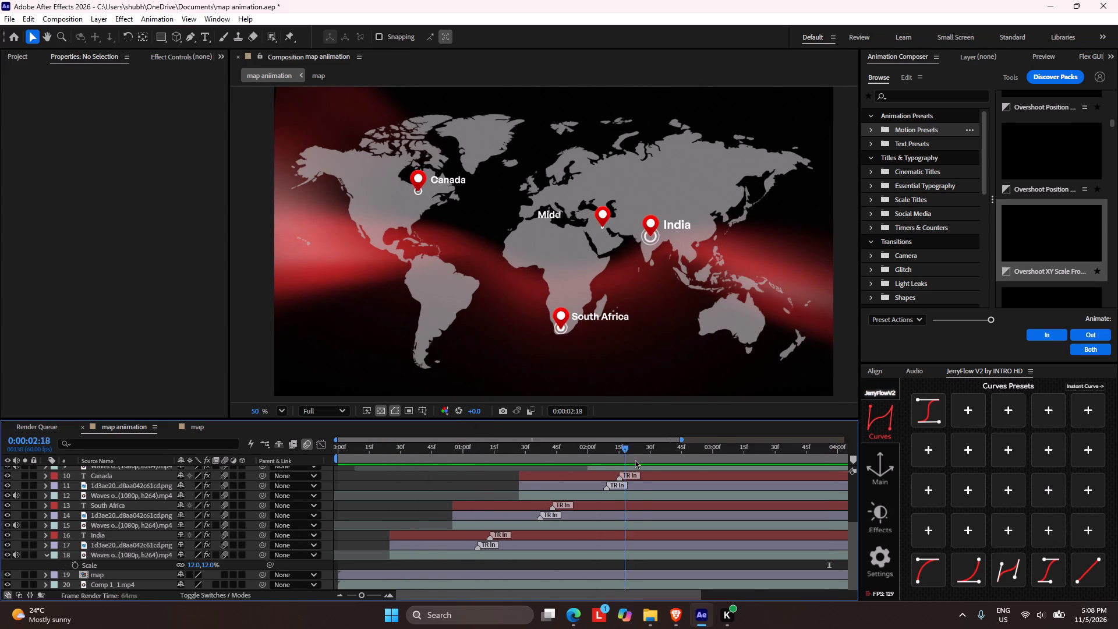
pyautogui.moveTo(635, 460); pyautogui.dragTo(542, 457)
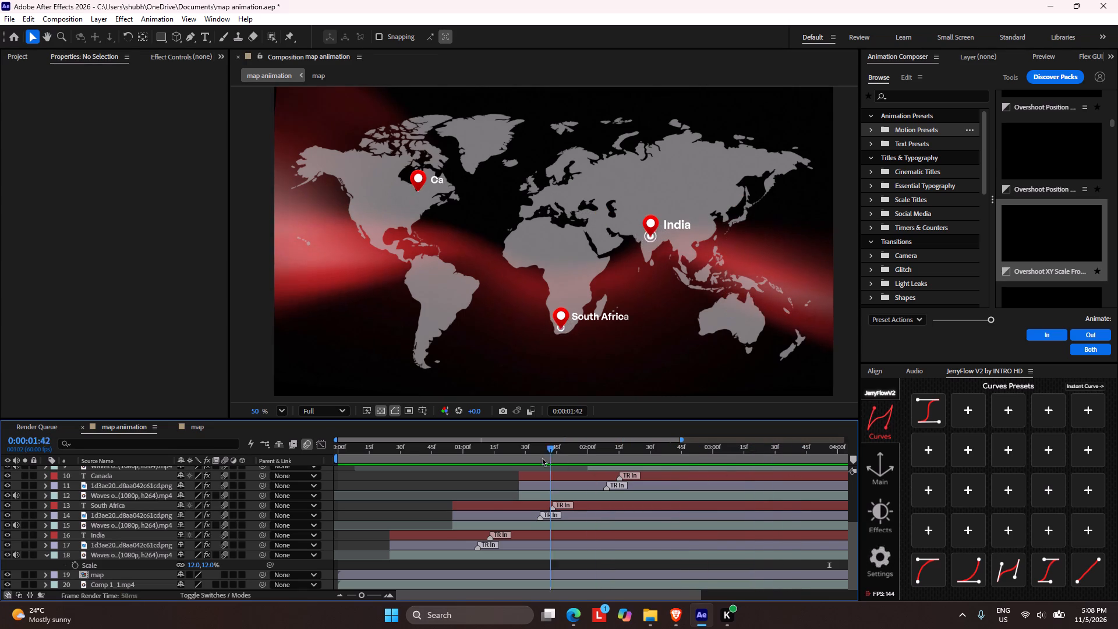
pyautogui.moveTo(542, 457); pyautogui.dragTo(774, 430)
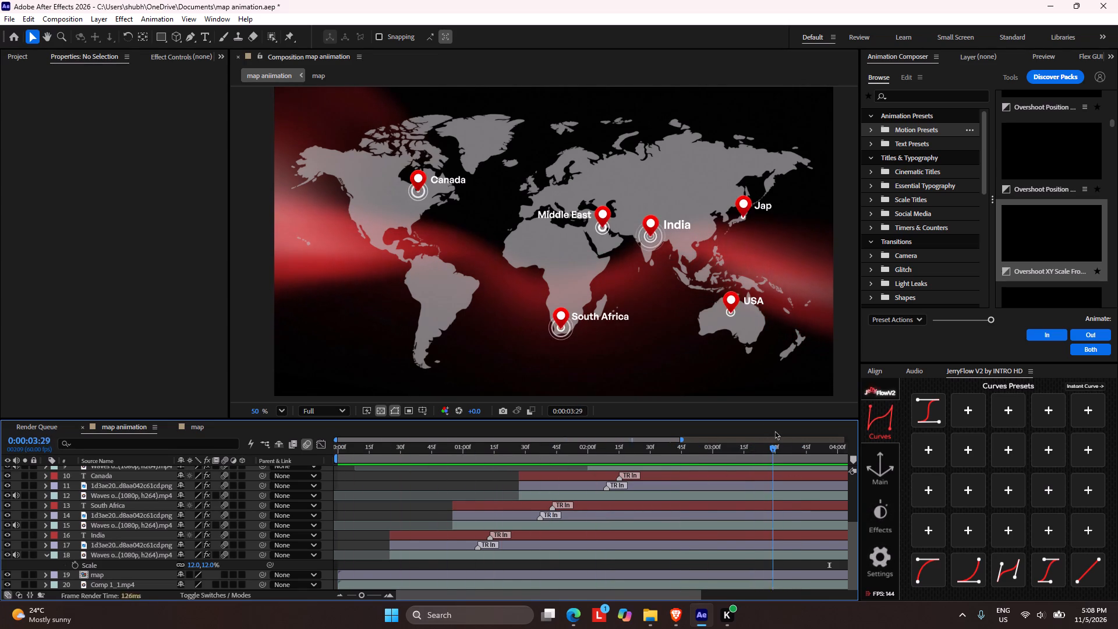
pyautogui.moveTo(774, 430); pyautogui.dragTo(711, 463)
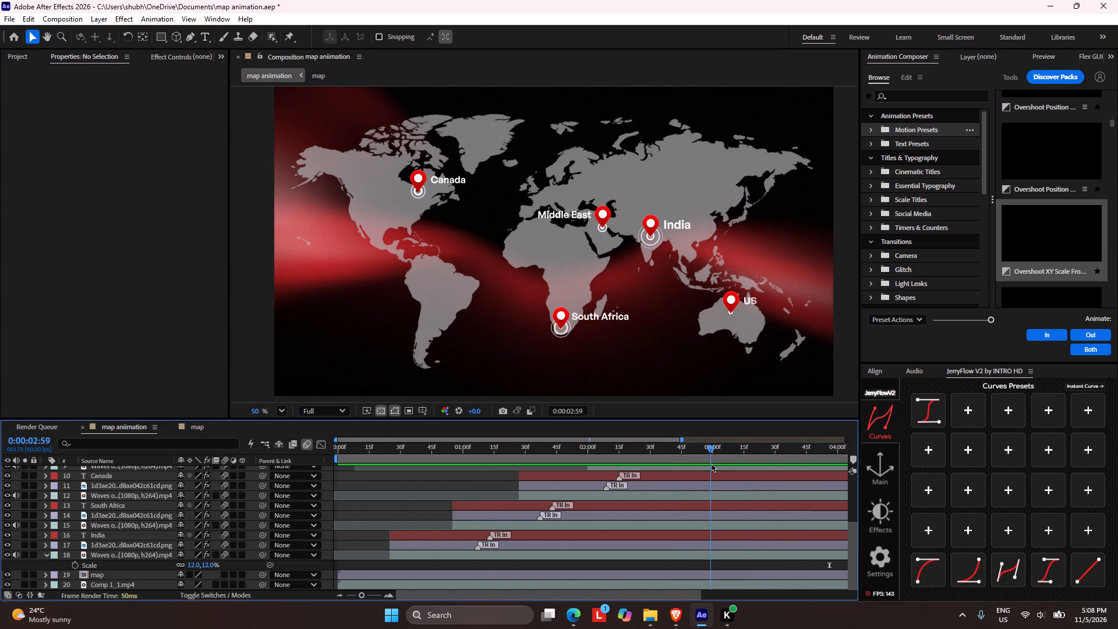
pyautogui.moveTo(711, 463); pyautogui.dragTo(597, 463)
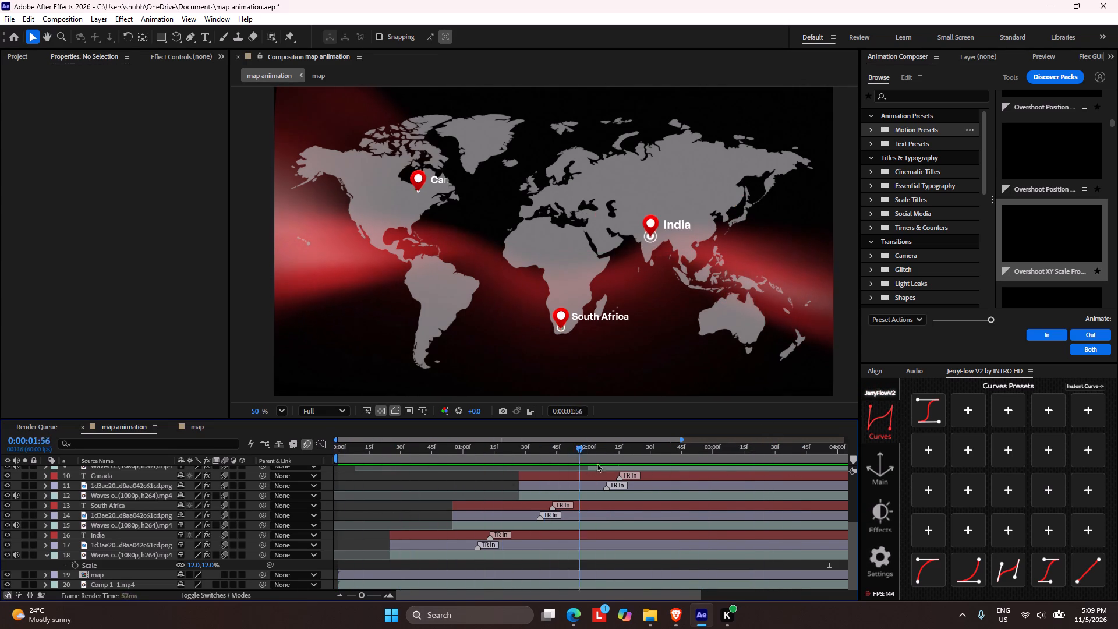
pyautogui.moveTo(597, 463); pyautogui.dragTo(696, 453)
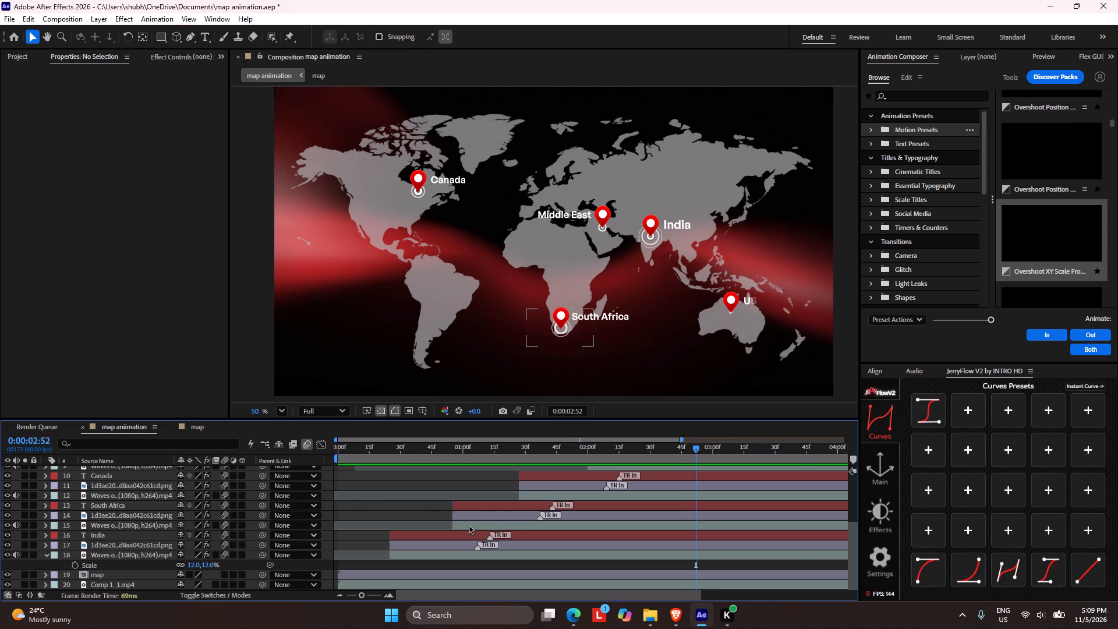
pyautogui.moveTo(444, 448); pyautogui.dragTo(358, 430)
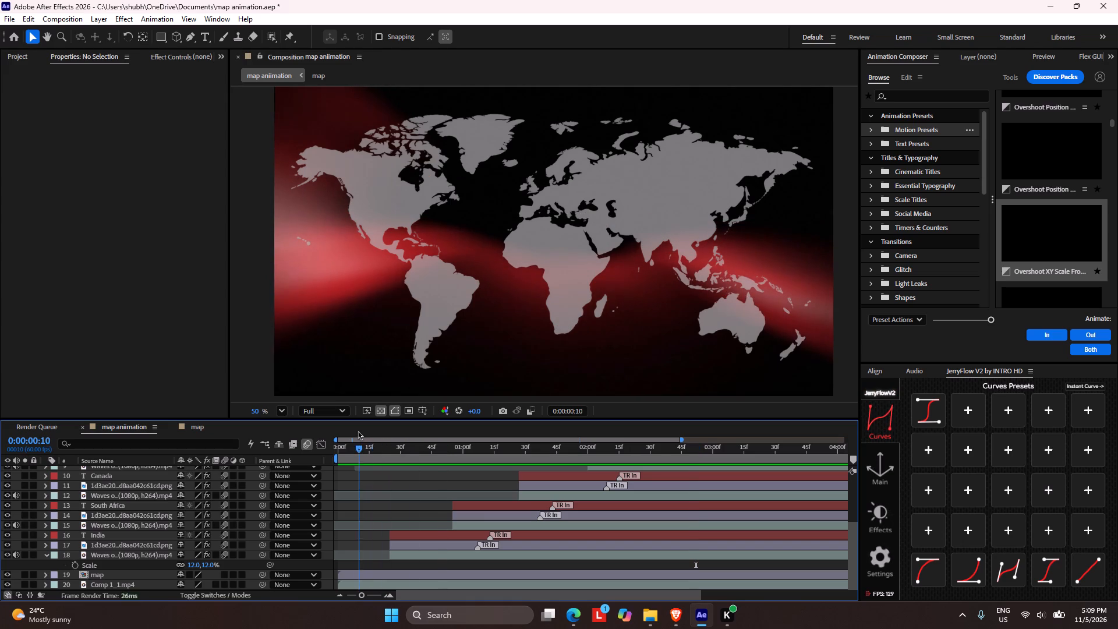
pyautogui.moveTo(358, 430); pyautogui.dragTo(519, 454)
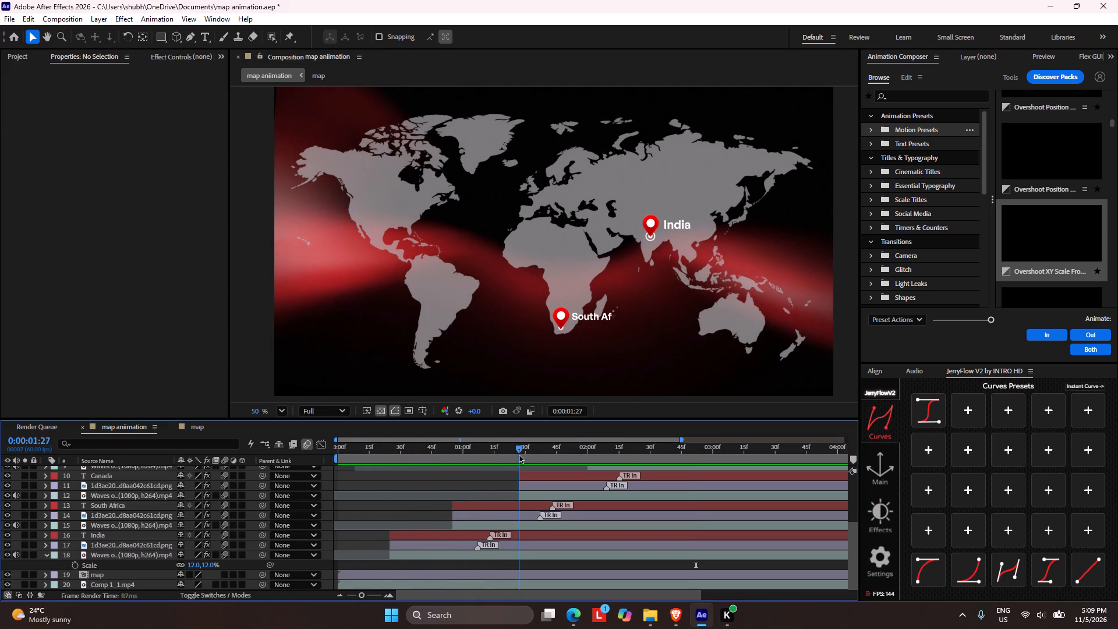
pyautogui.moveTo(519, 454); pyautogui.dragTo(639, 482)
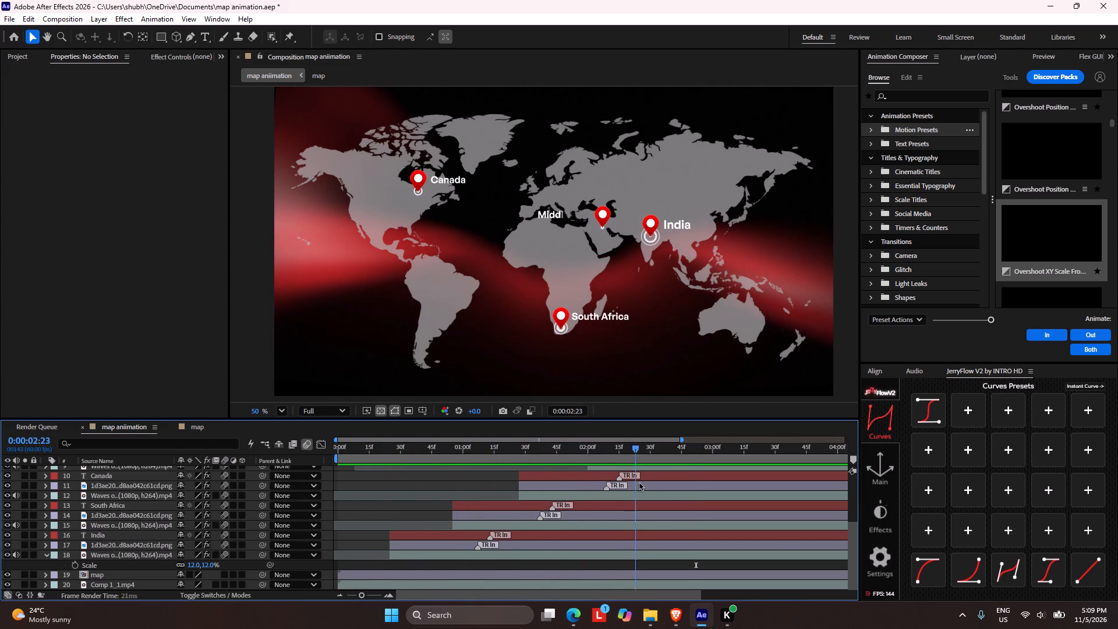
pyautogui.moveTo(639, 482); pyautogui.dragTo(788, 496)
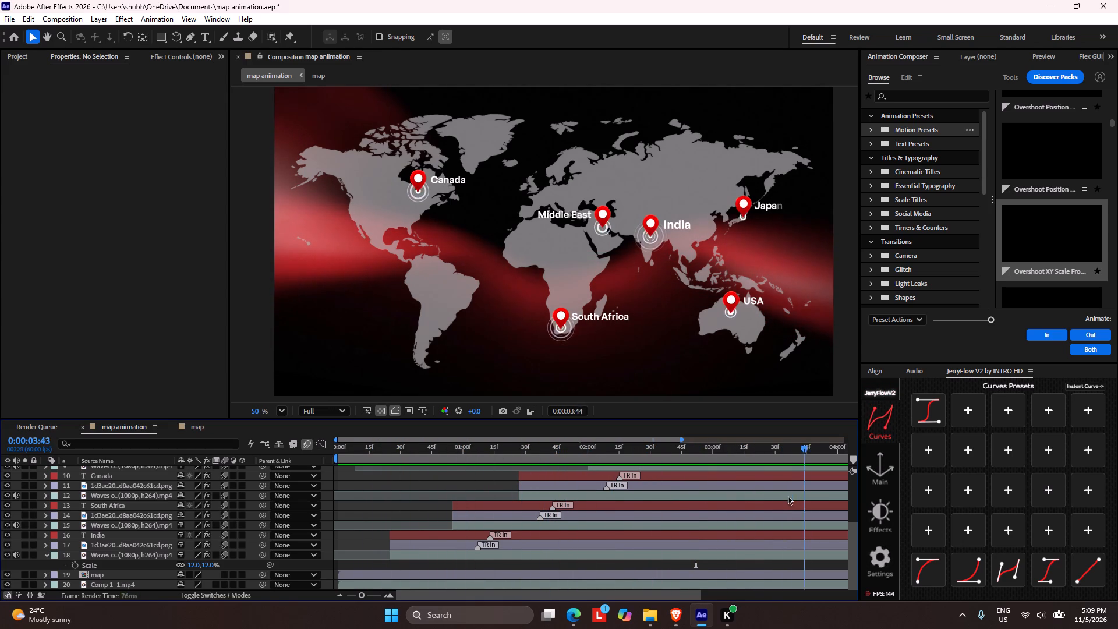
pyautogui.moveTo(788, 496); pyautogui.dragTo(666, 498)
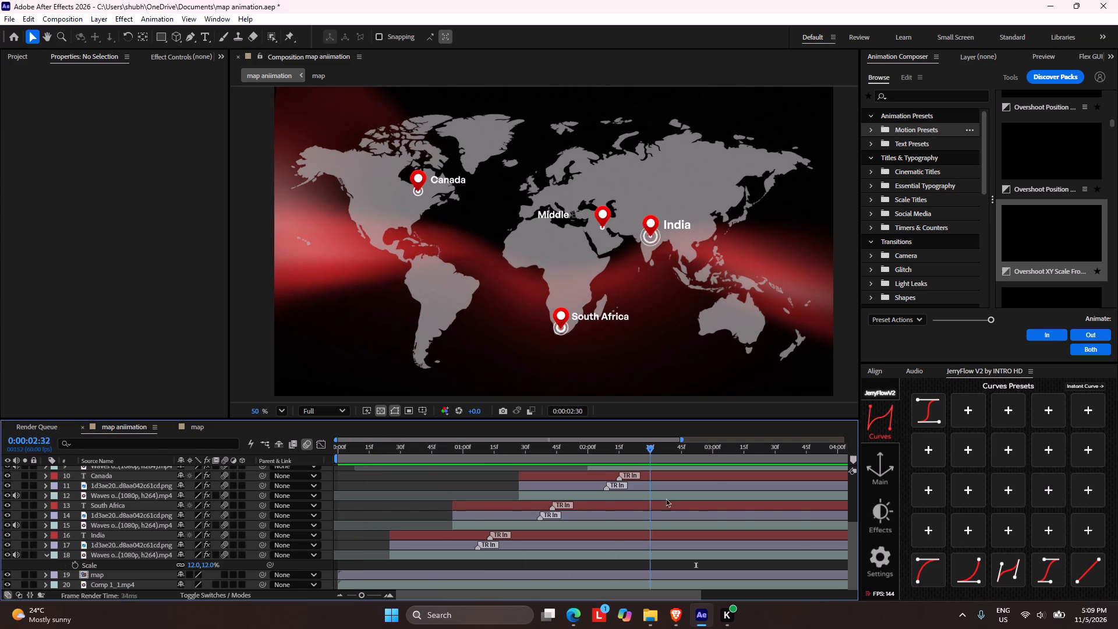
pyautogui.moveTo(666, 498); pyautogui.dragTo(537, 499)
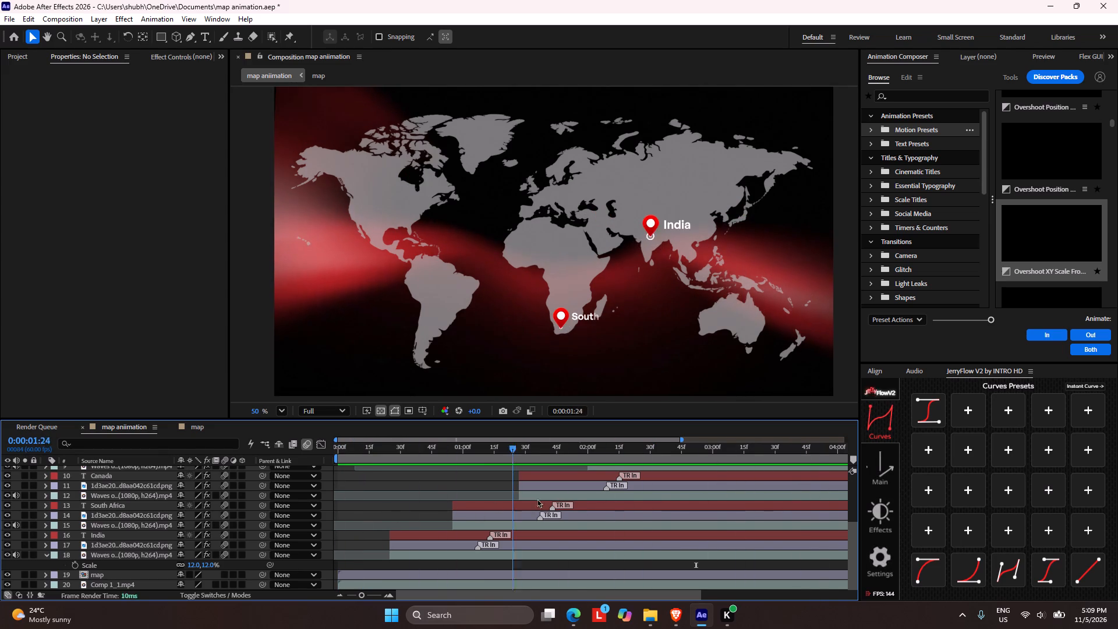
pyautogui.moveTo(537, 499); pyautogui.dragTo(798, 479)
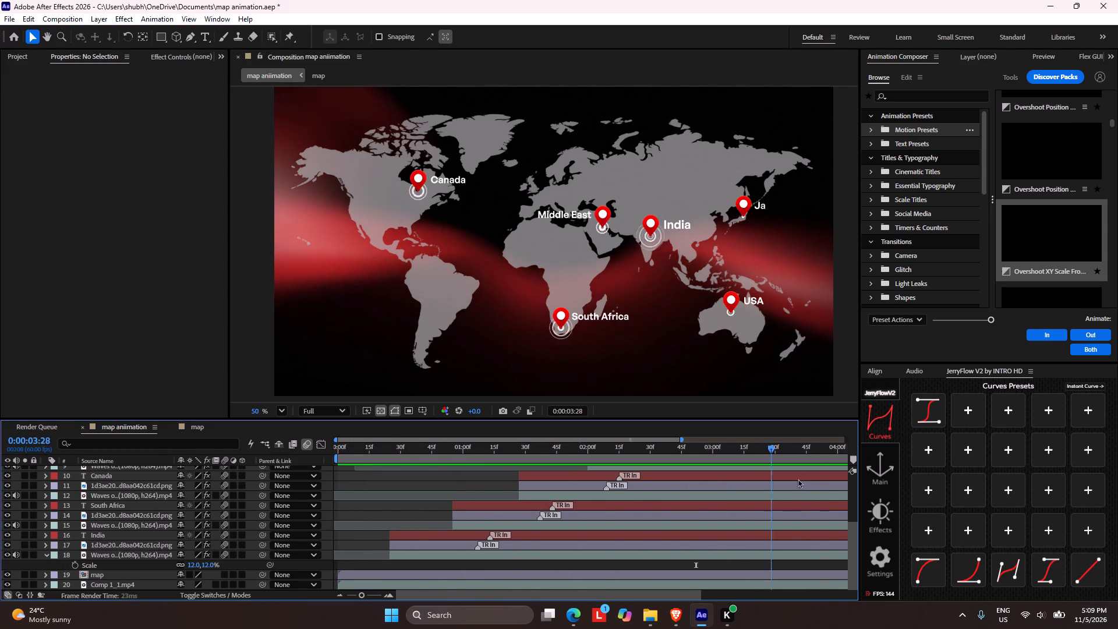
pyautogui.moveTo(798, 479); pyautogui.dragTo(795, 493)
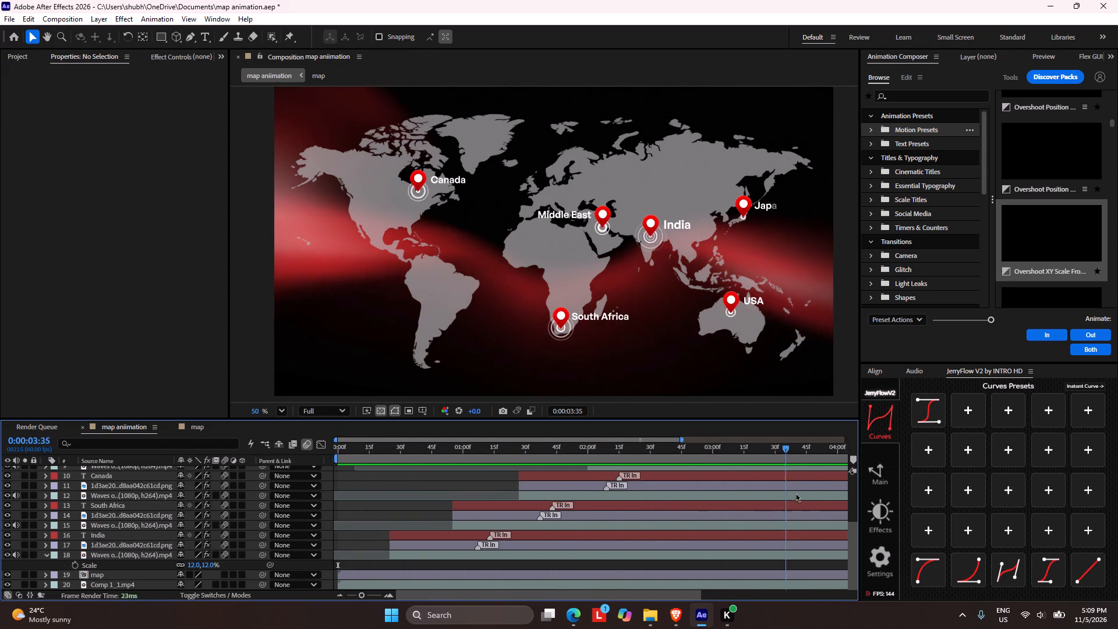
pyautogui.moveTo(795, 493); pyautogui.dragTo(747, 478)
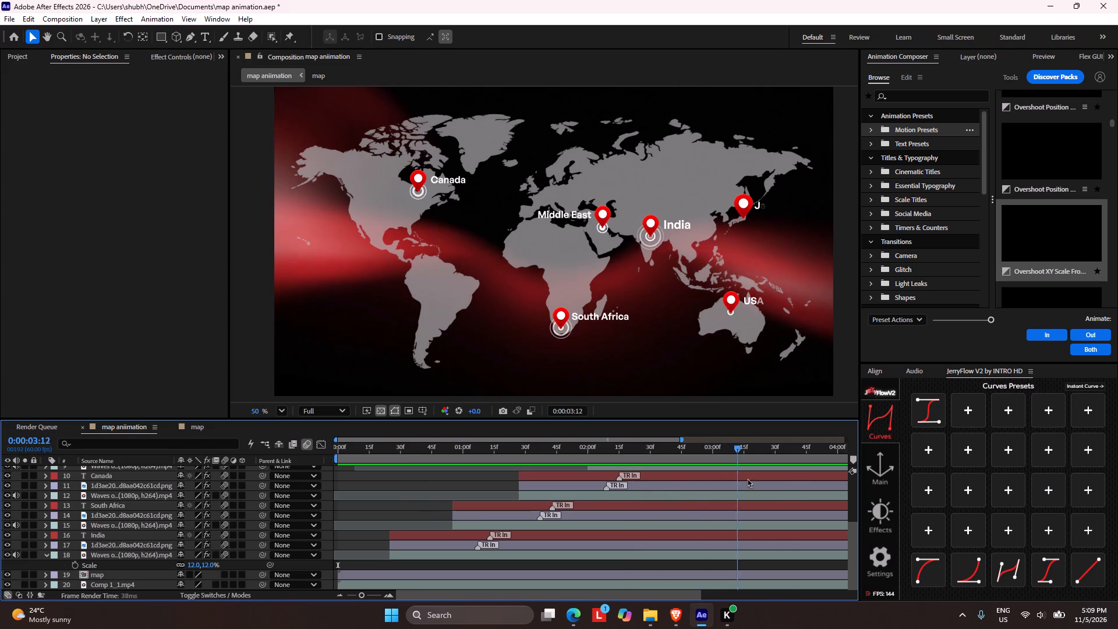
pyautogui.moveTo(747, 478); pyautogui.dragTo(491, 482)
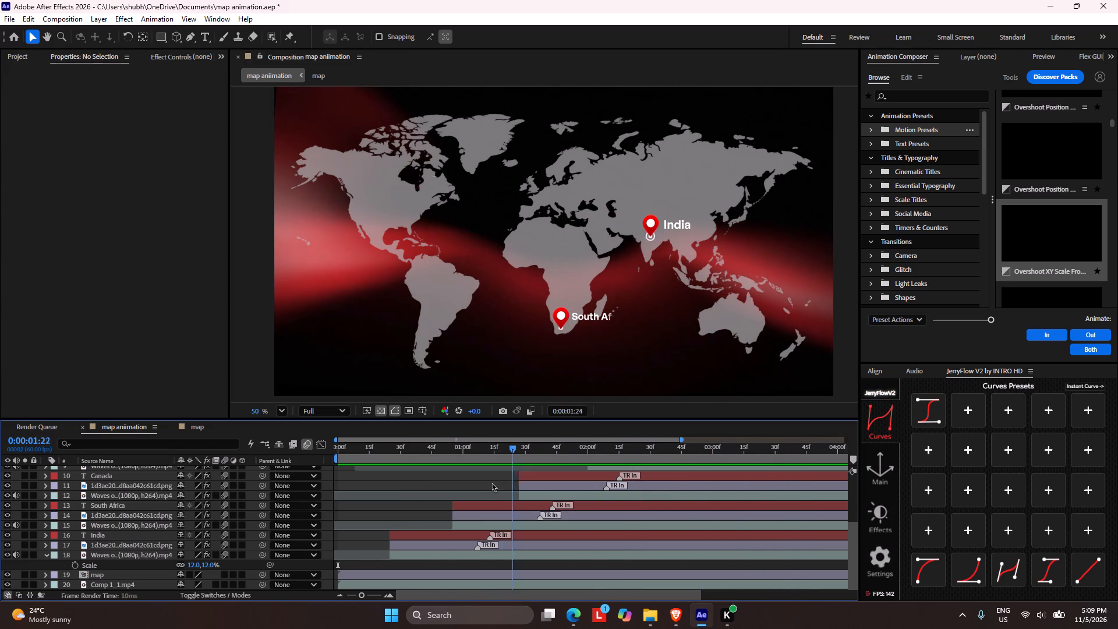
pyautogui.moveTo(491, 482); pyautogui.dragTo(671, 471)
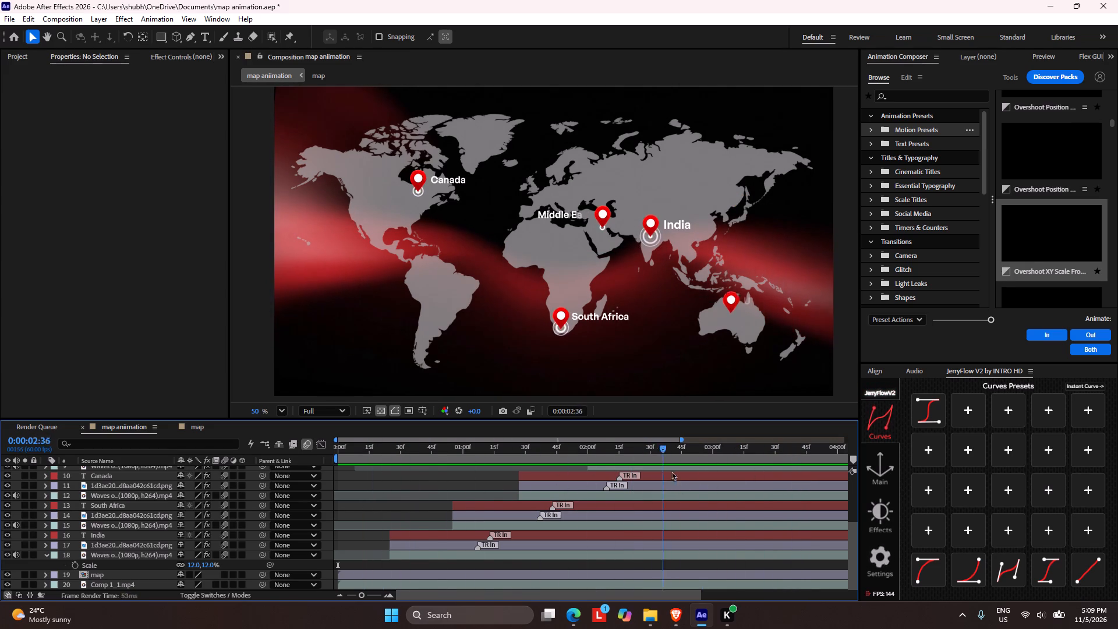
pyautogui.moveTo(671, 471); pyautogui.dragTo(671, 460)
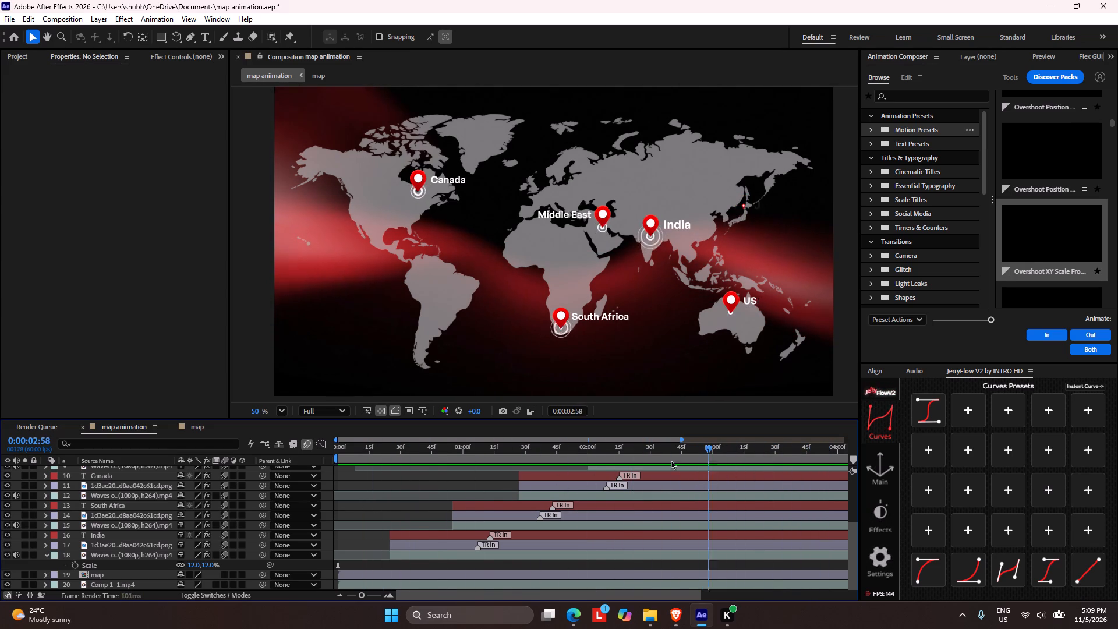
pyautogui.moveTo(671, 460); pyautogui.dragTo(437, 468)
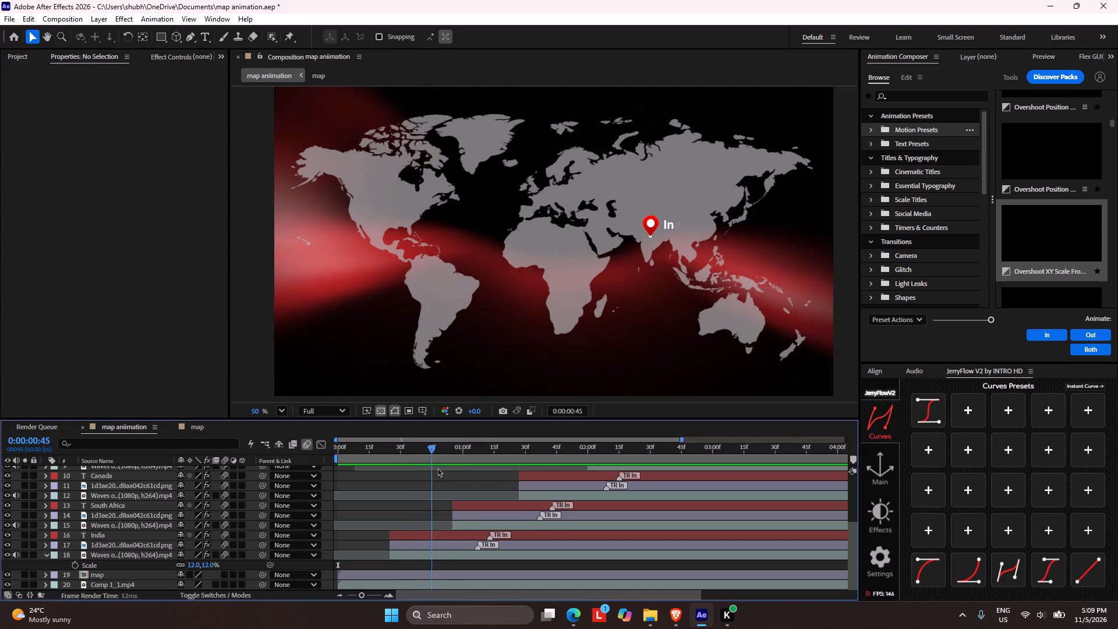
pyautogui.moveTo(437, 468); pyautogui.dragTo(709, 460)
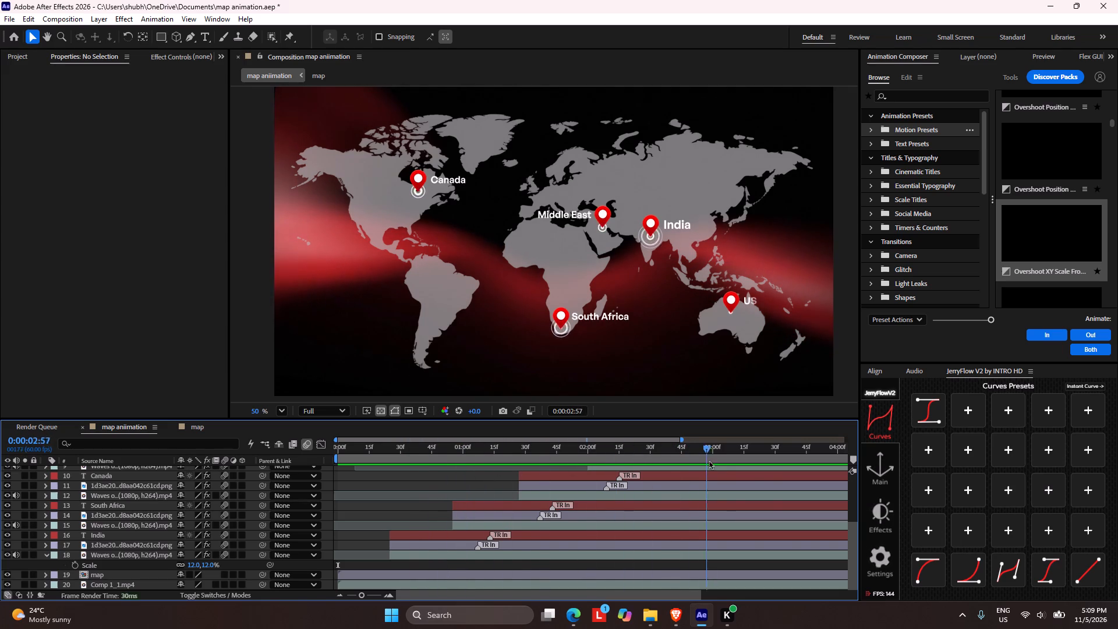
pyautogui.moveTo(709, 460); pyautogui.dragTo(832, 460)
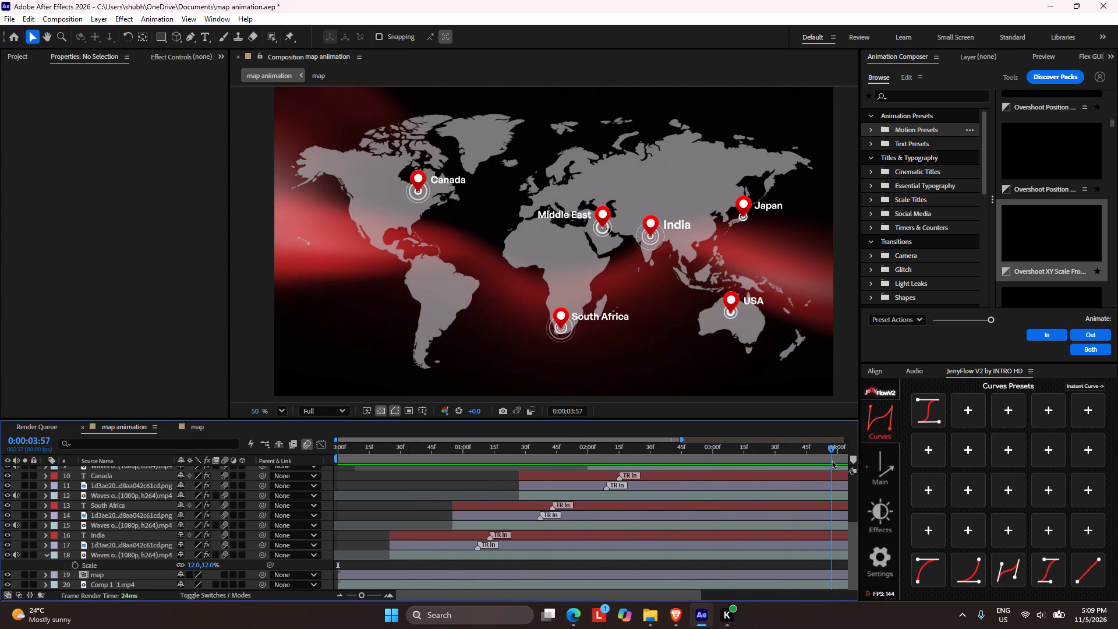
pyautogui.moveTo(832, 460); pyautogui.dragTo(848, 460)
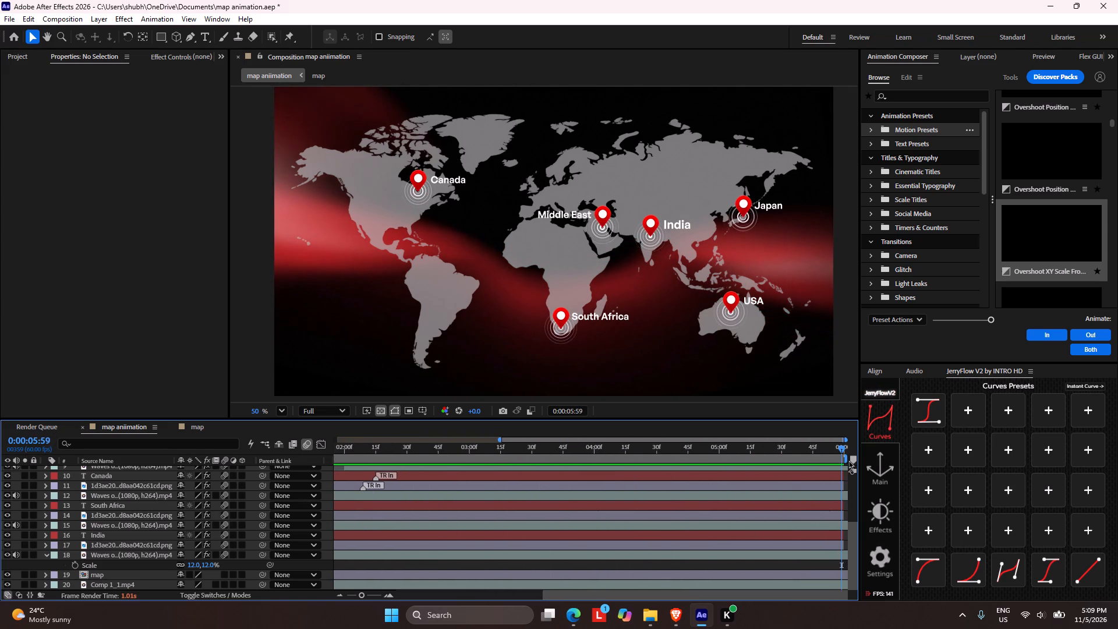
pyautogui.moveTo(848, 460); pyautogui.dragTo(180, 500)
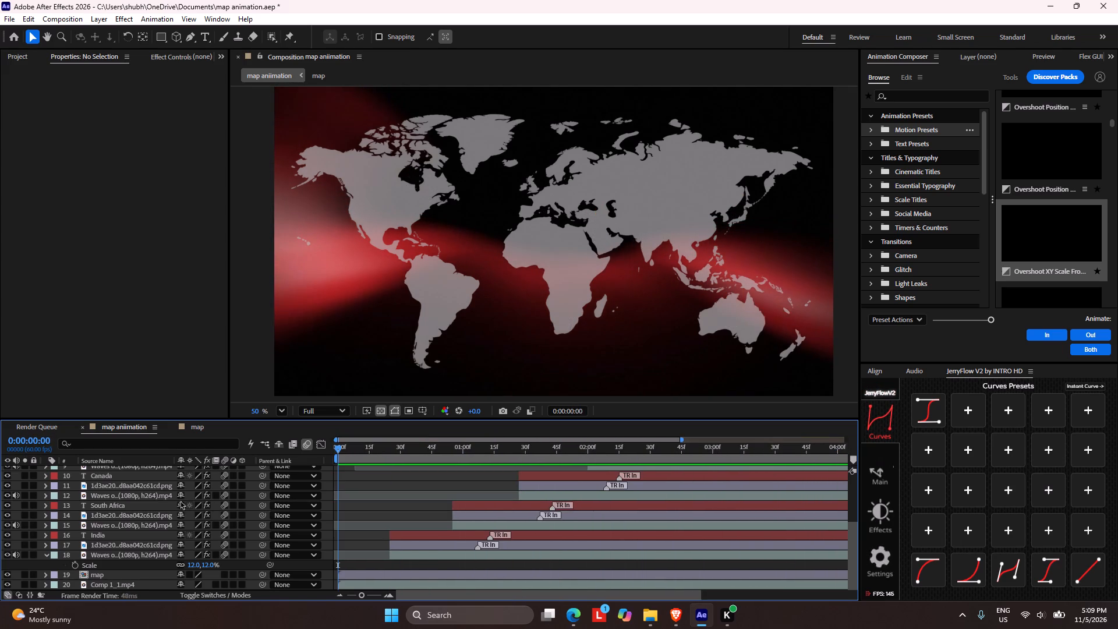
pyautogui.moveTo(180, 500); pyautogui.dragTo(818, 427)
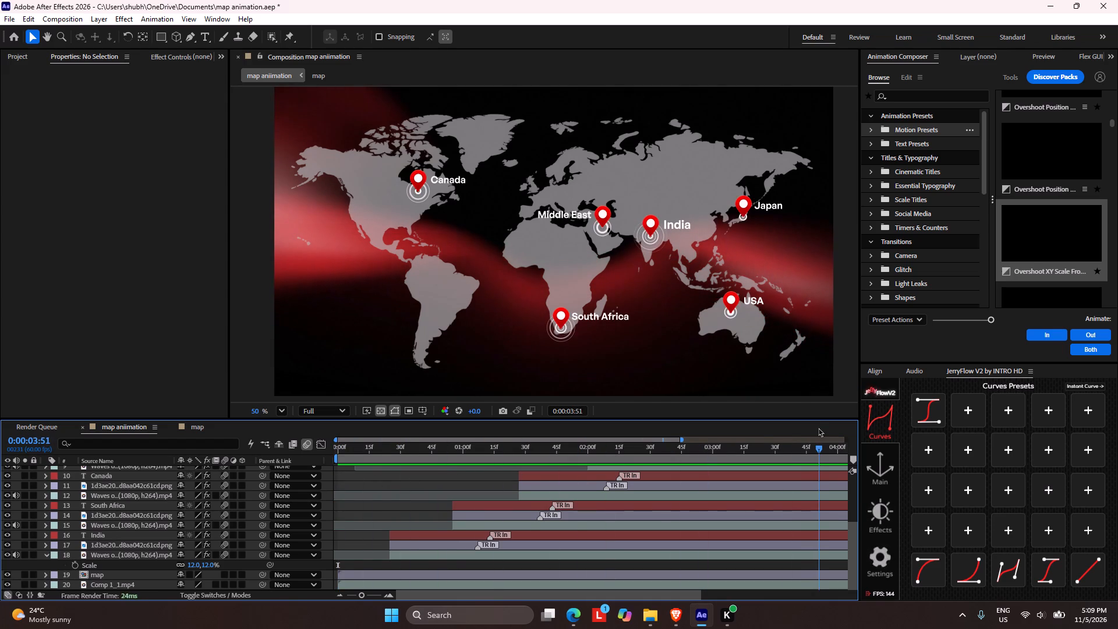
pyautogui.moveTo(818, 427); pyautogui.dragTo(500, 446)
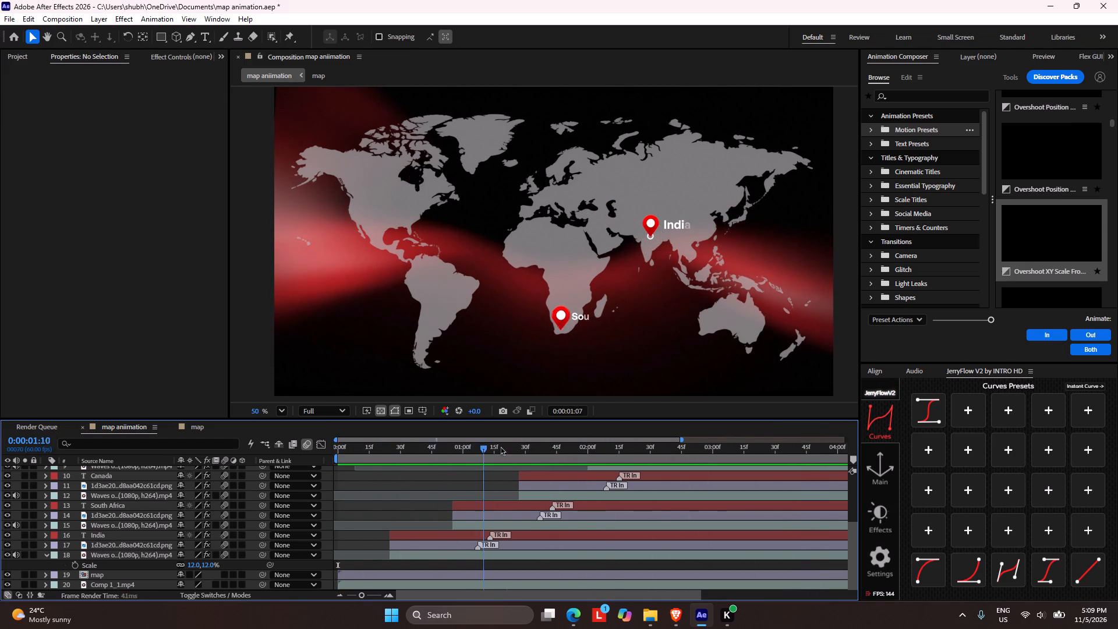
pyautogui.moveTo(500, 446); pyautogui.dragTo(697, 444)
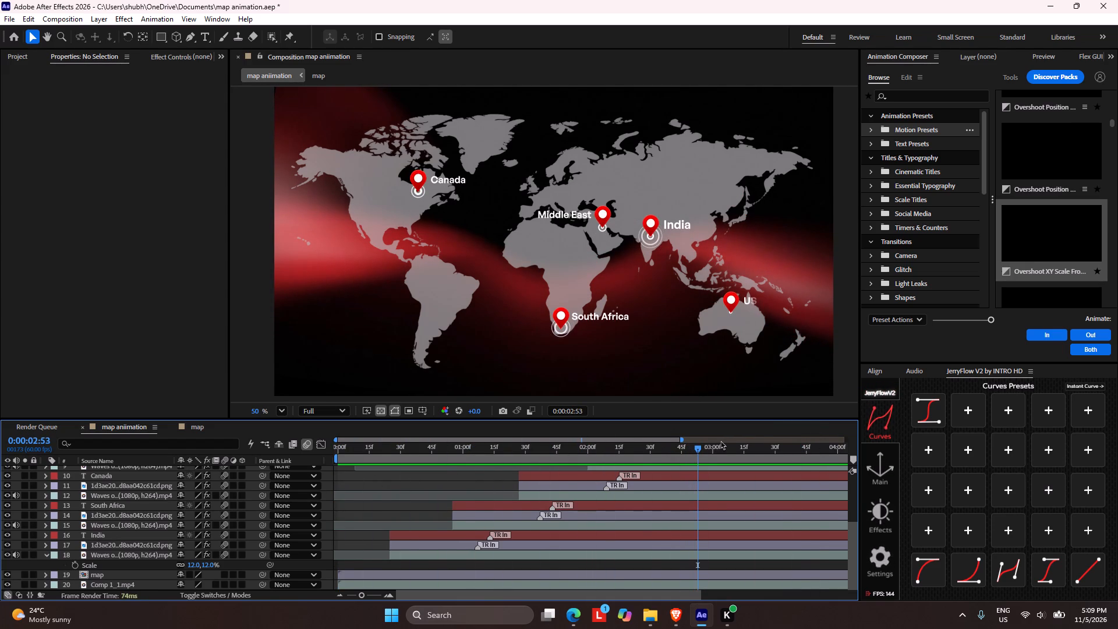
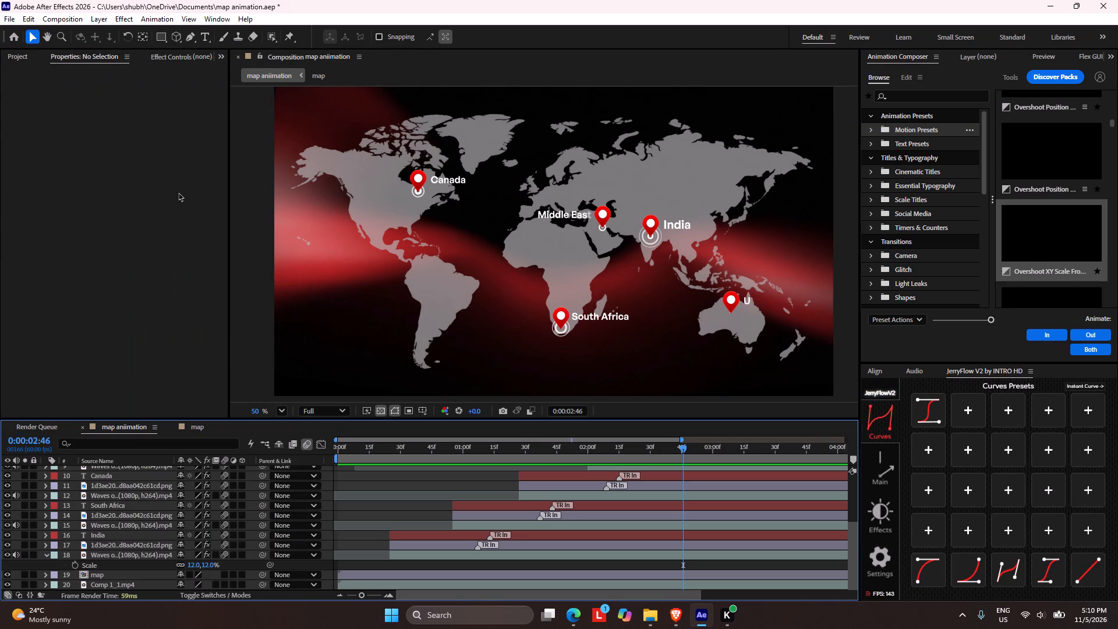
# Close the map animation project and save its changes.
pyautogui.click(18, 36)
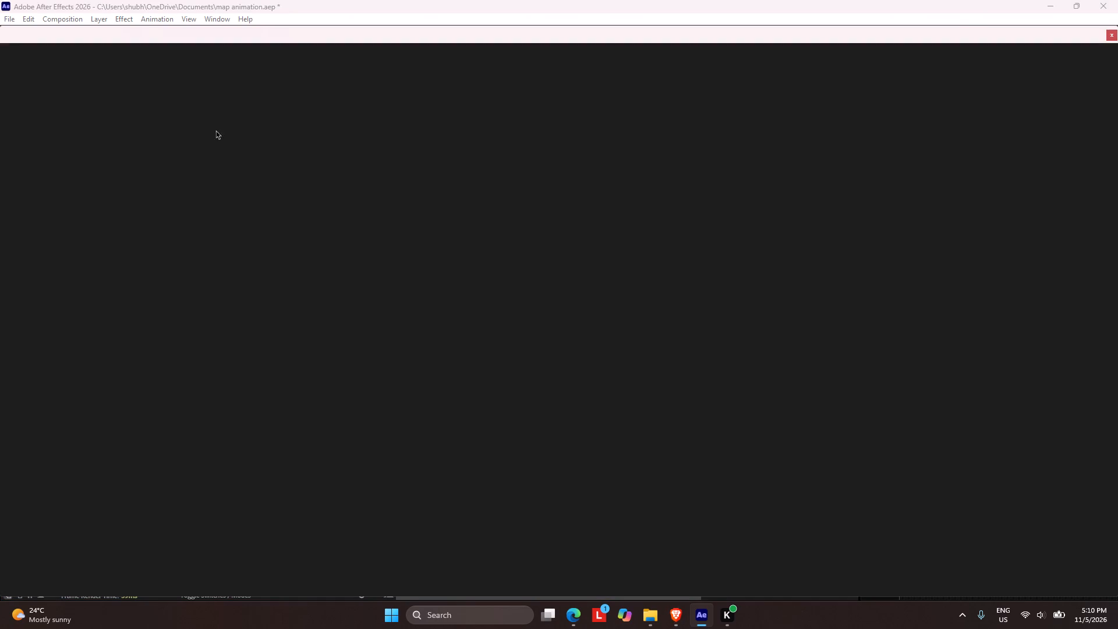
pyautogui.click(37, 110)
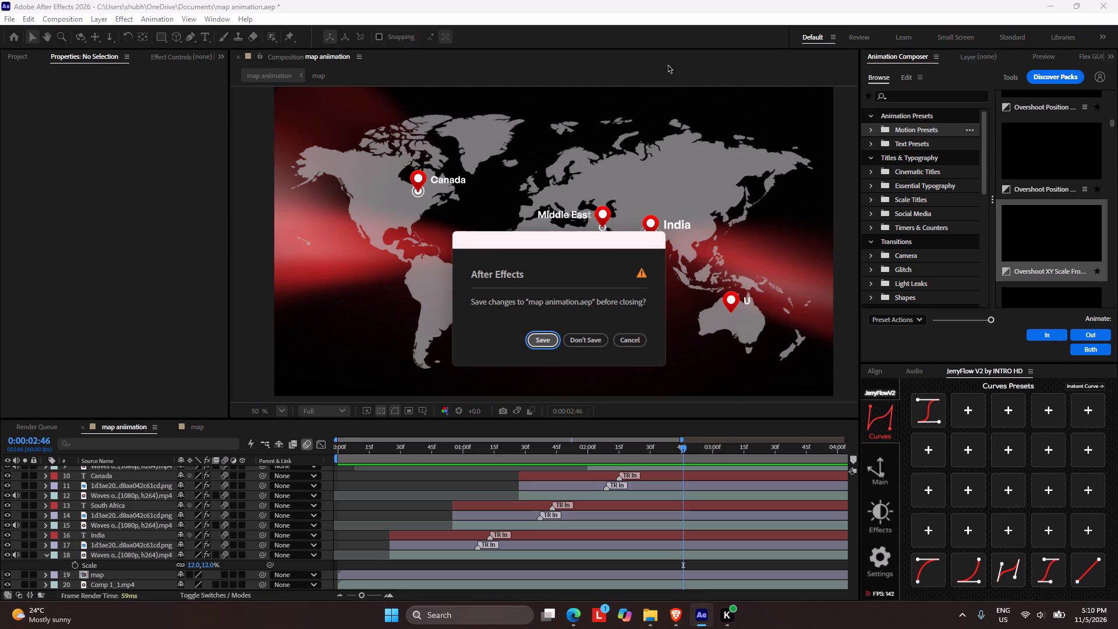
pyautogui.click(537, 342)
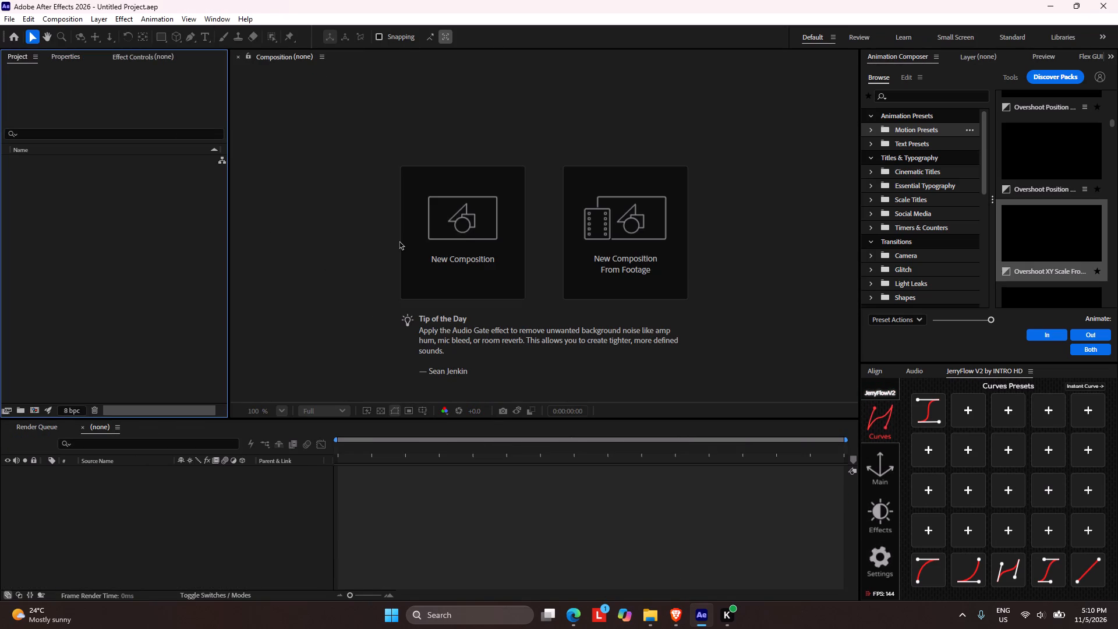
# Create a 1920 × 1080, 60 fps, six-second composition named "last slide text animation".
pyautogui.click(457, 228)
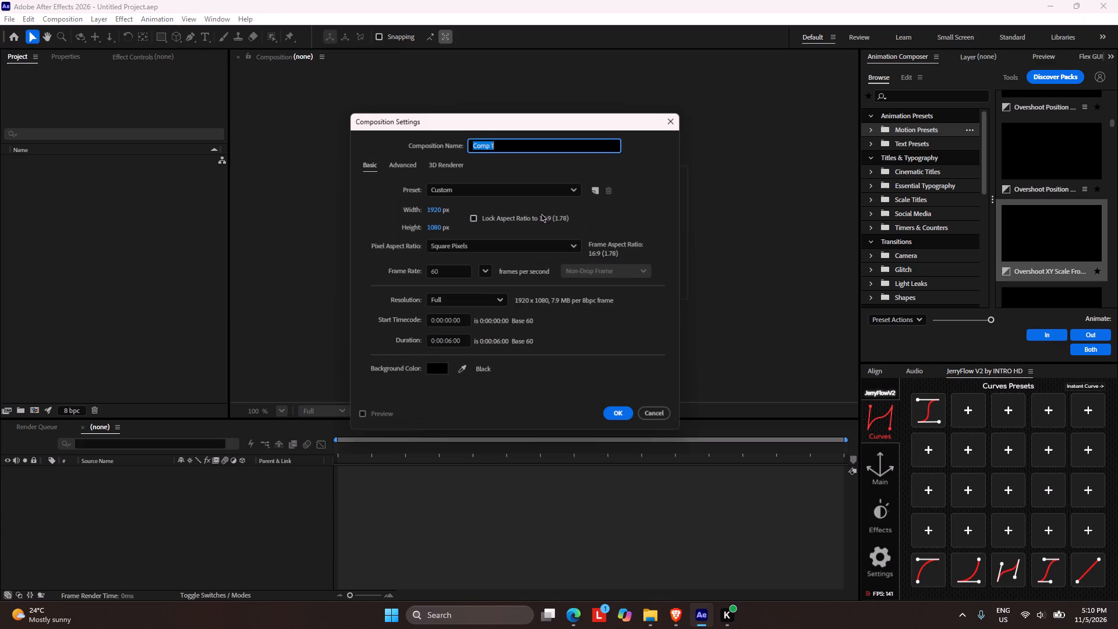
pyautogui.press('BackSpace')
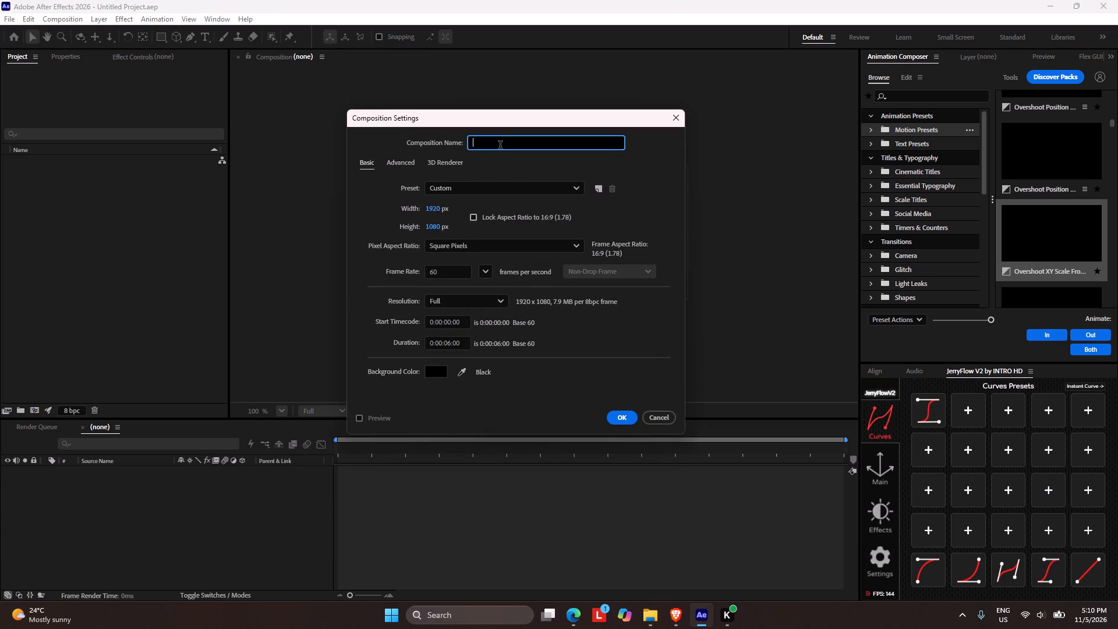
pyautogui.write('tec')
pyautogui.press('BackSpace')
pyautogui.write('xx')
pyautogui.press('BackSpace')
pyautogui.press('BackSpace')
pyautogui.press('BackSpace')
pyautogui.press('BackSpace')
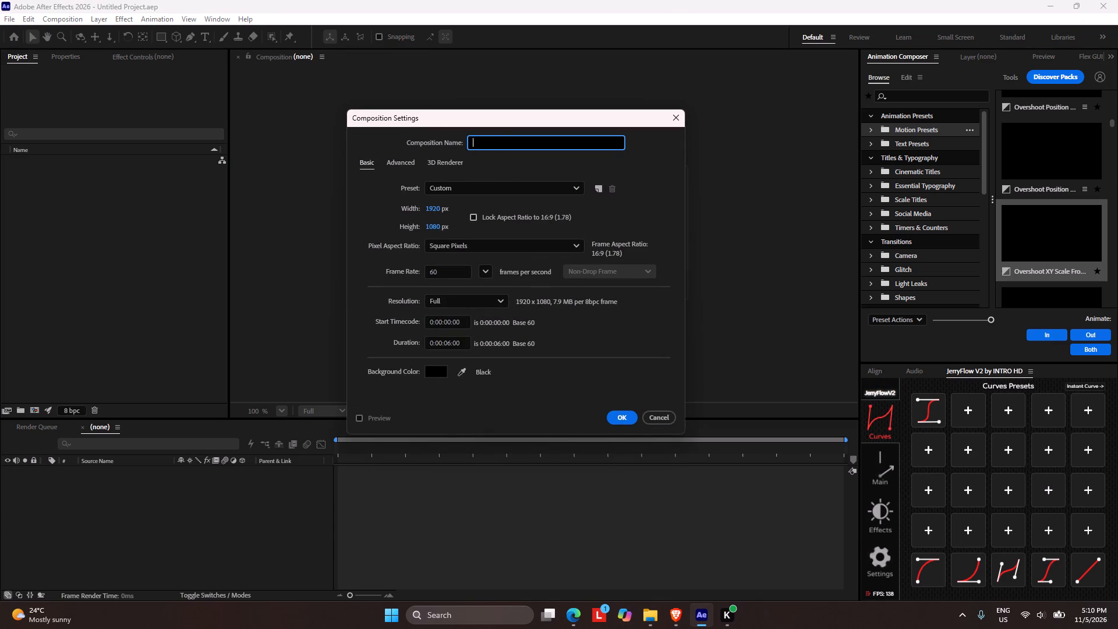
pyautogui.write('last slide')
pyautogui.press('space')
pyautogui.write('text animation')
pyautogui.press('space')
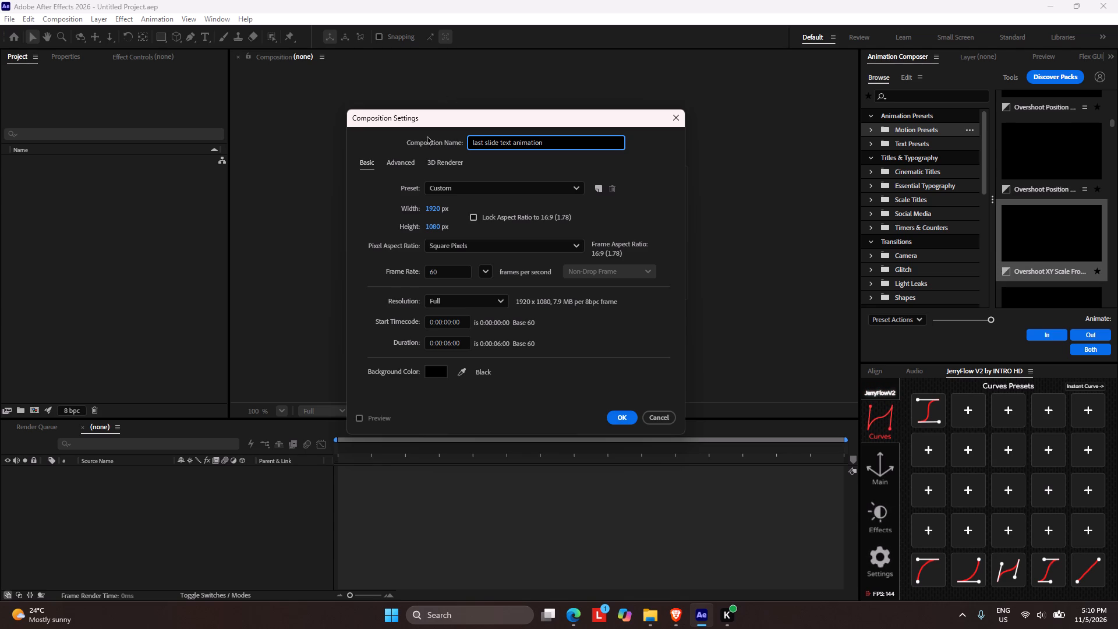
pyautogui.click(618, 163)
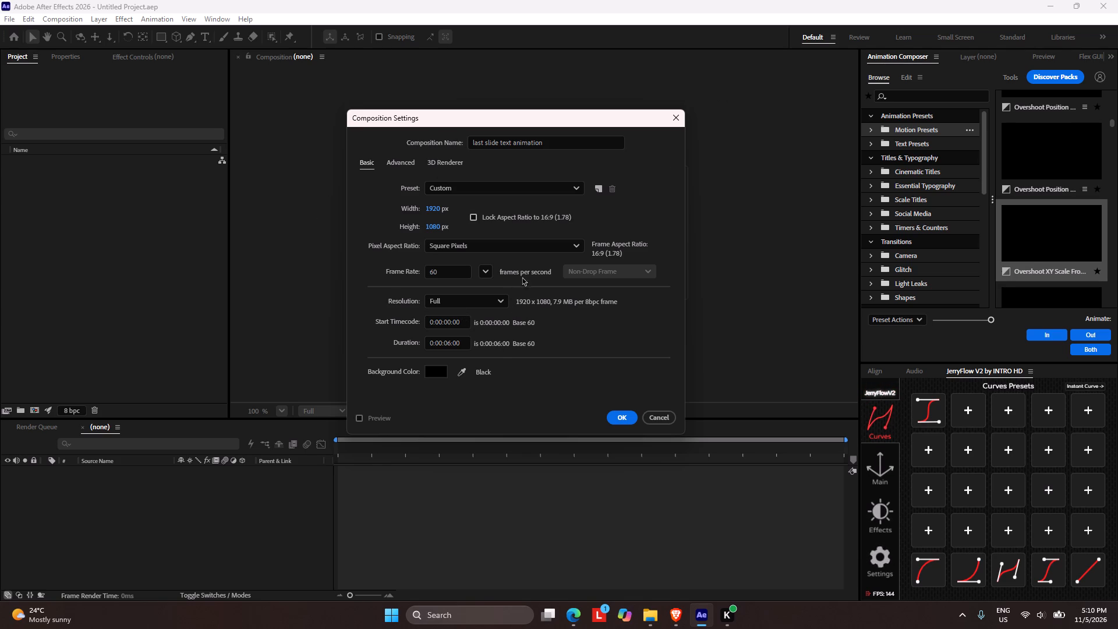
pyautogui.click(469, 183)
pyautogui.click(472, 185)
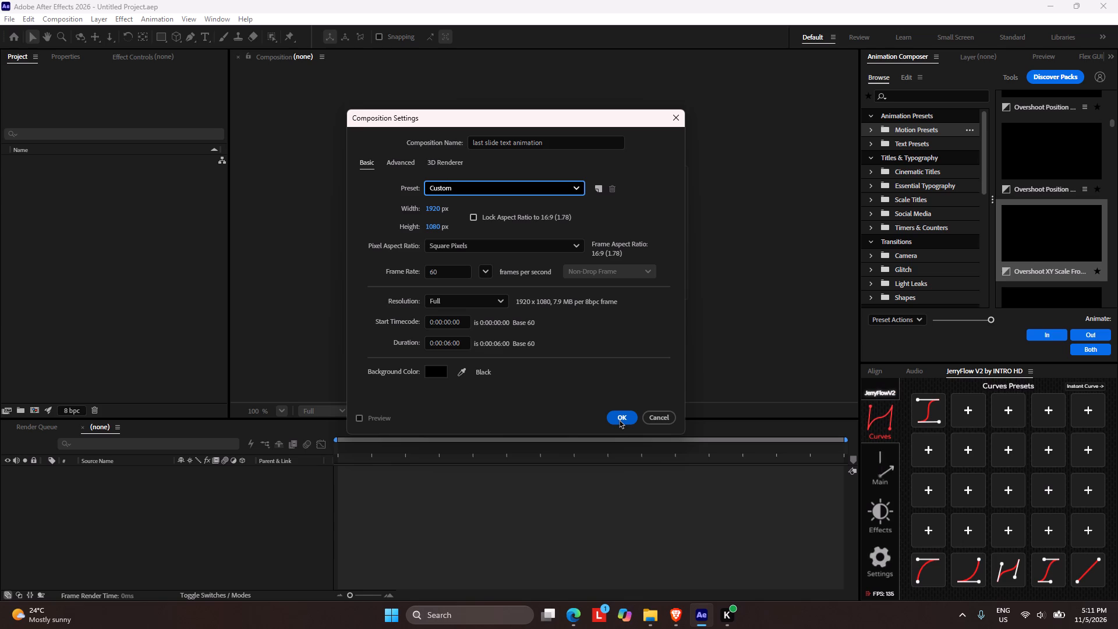
pyautogui.click(620, 419)
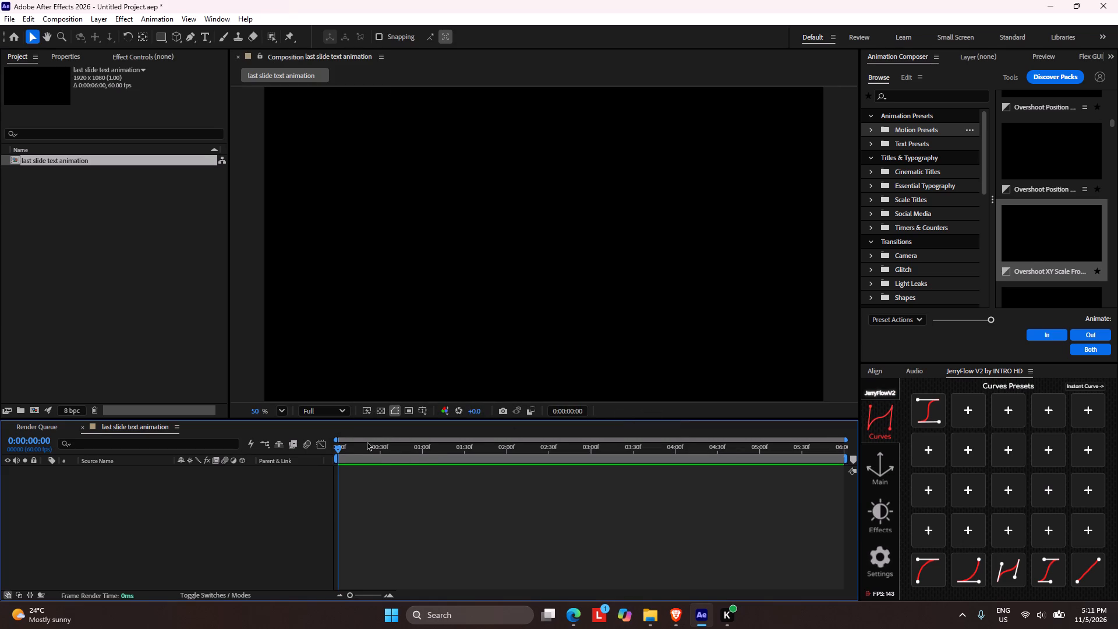
# Import the Comp 1_1 red wave video from Downloads and add it as a layer in the last slide text animation composition.
pyautogui.moveTo(357, 448); pyautogui.dragTo(345, 465)
pyautogui.doubleClick(117, 320)
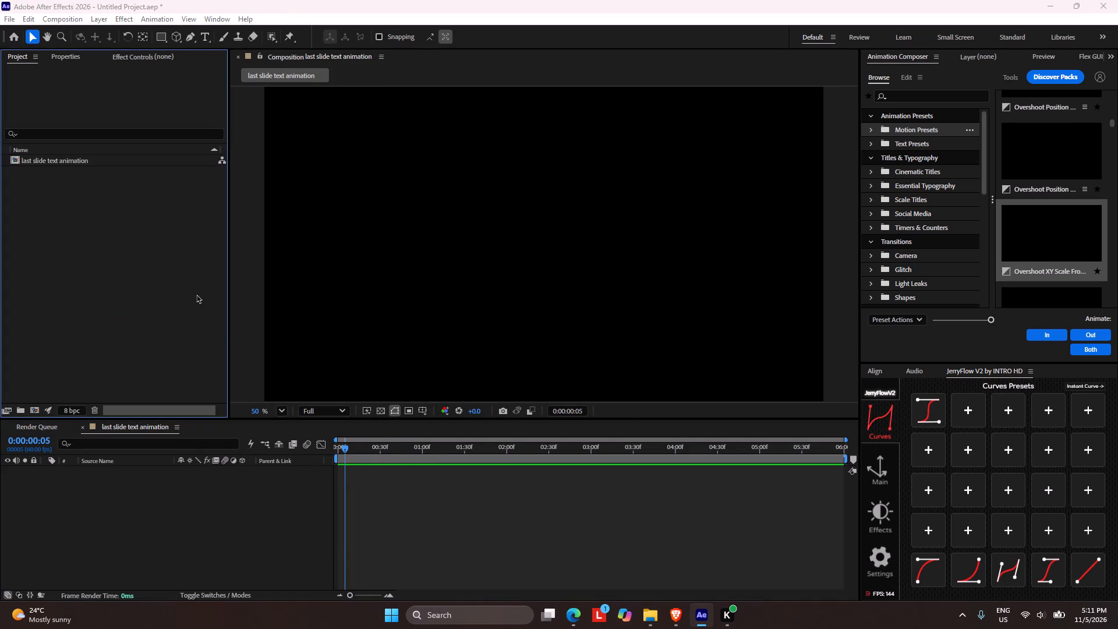
pyautogui.click(236, 161)
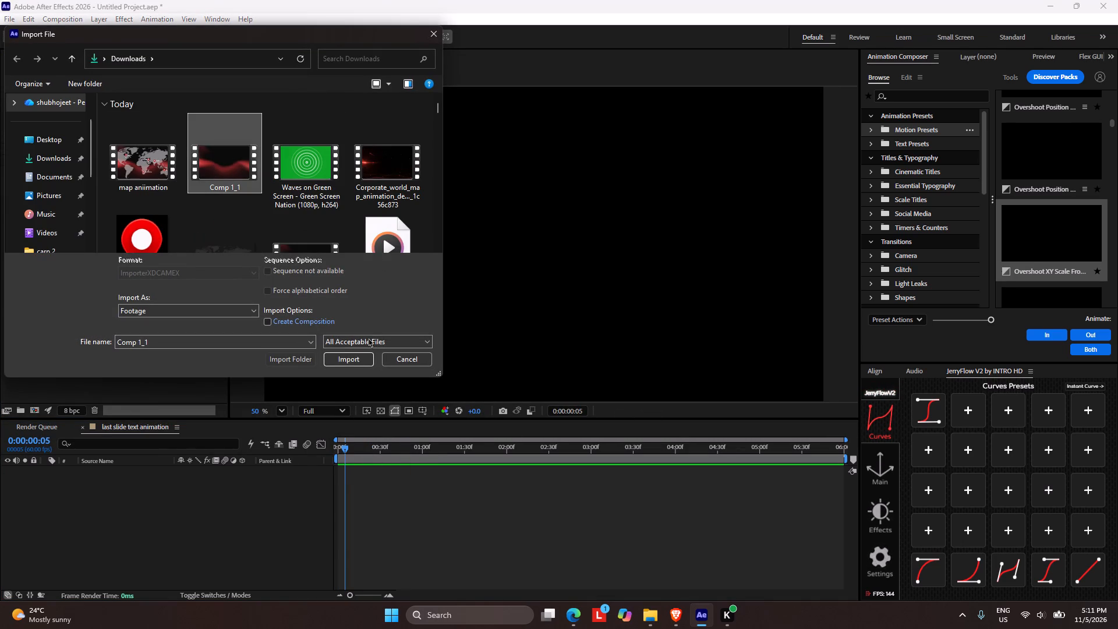
pyautogui.click(349, 355)
pyautogui.moveTo(32, 158); pyautogui.dragTo(39, 439)
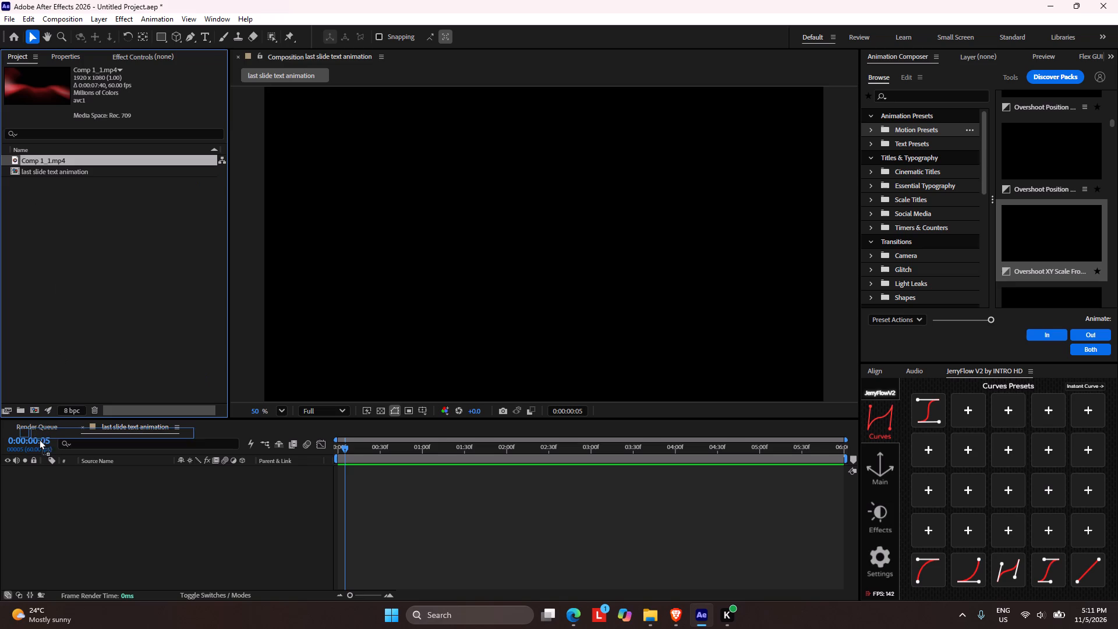
pyautogui.moveTo(39, 439); pyautogui.dragTo(30, 491)
pyautogui.moveTo(348, 450); pyautogui.dragTo(401, 462)
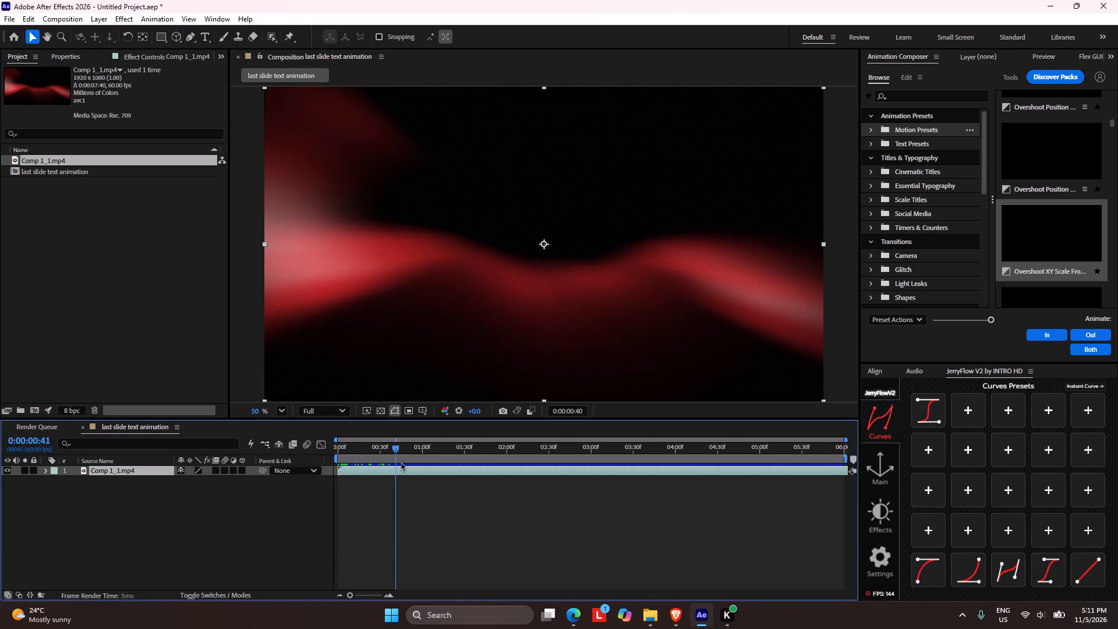
pyautogui.moveTo(401, 462); pyautogui.dragTo(295, 432)
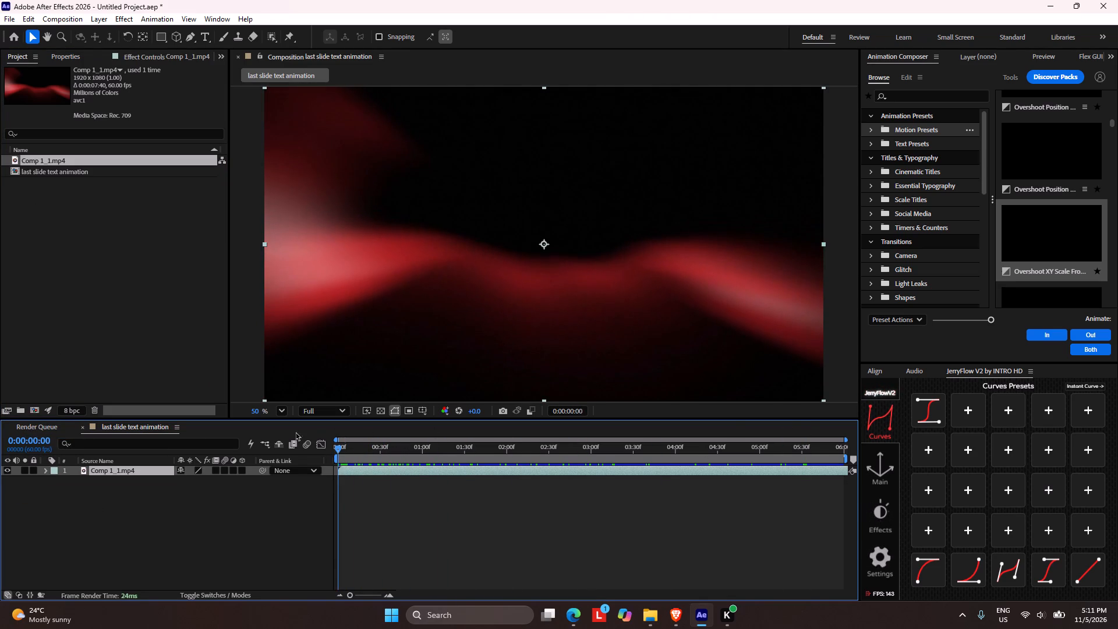
pyautogui.moveTo(295, 432); pyautogui.dragTo(247, 440)
pyautogui.moveTo(339, 451); pyautogui.dragTo(368, 462)
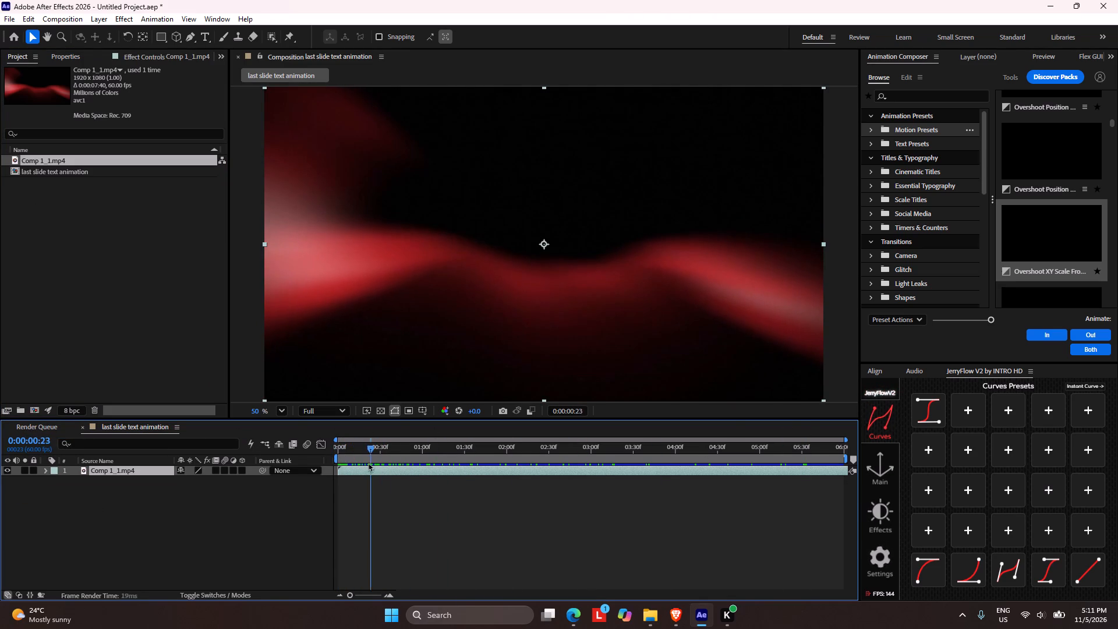
pyautogui.moveTo(368, 462); pyautogui.dragTo(332, 454)
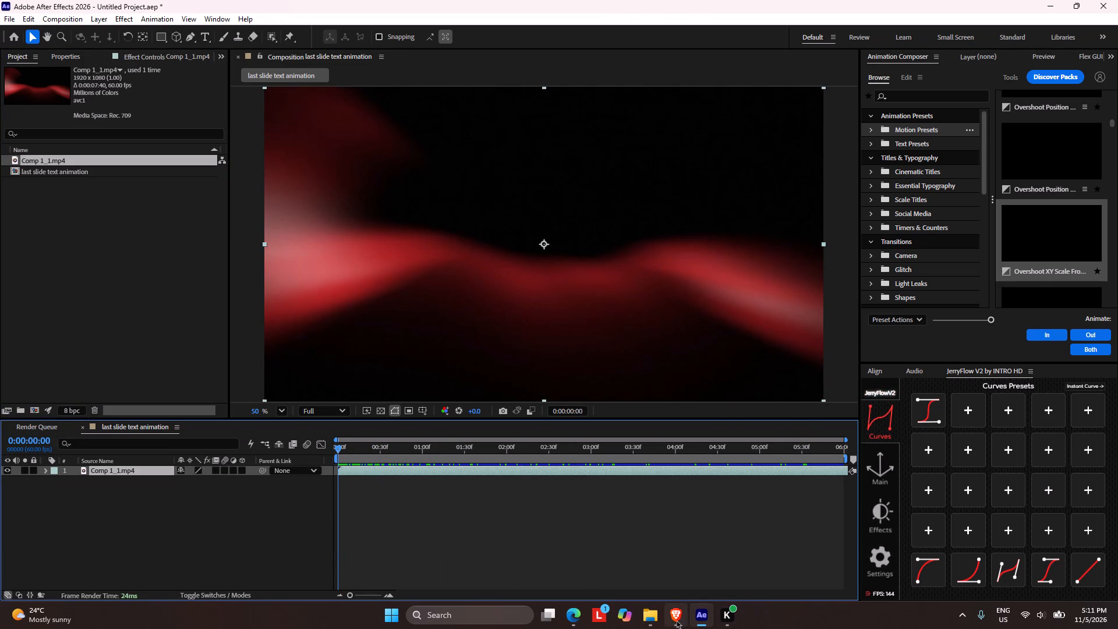
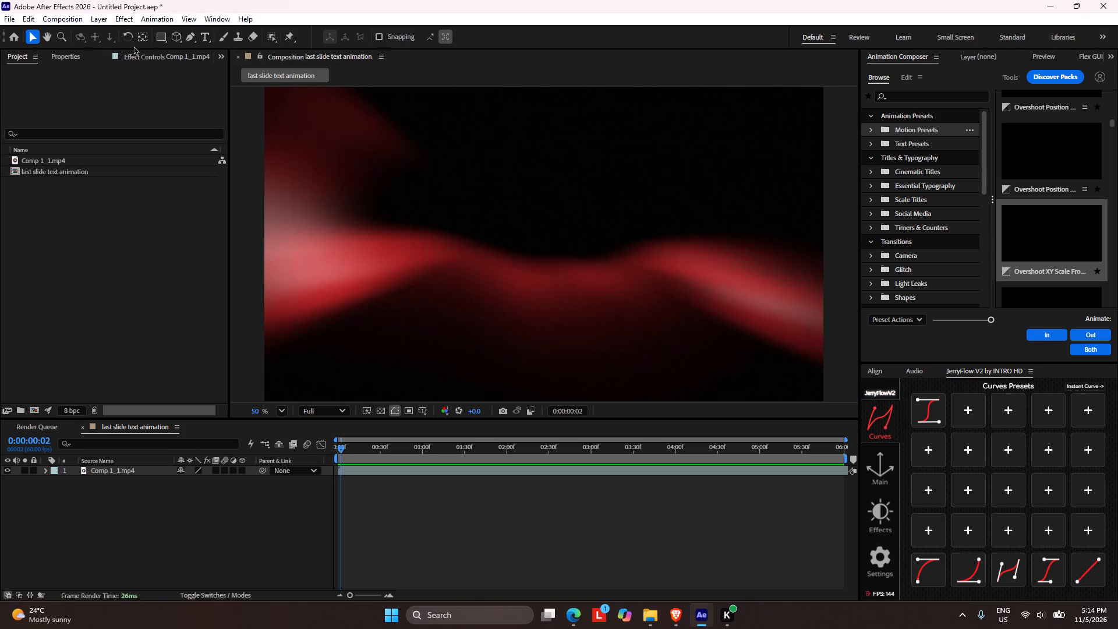
# Save the project in Documents under the name "last slide text animation".
pyautogui.hotkey('ctrl', 's')
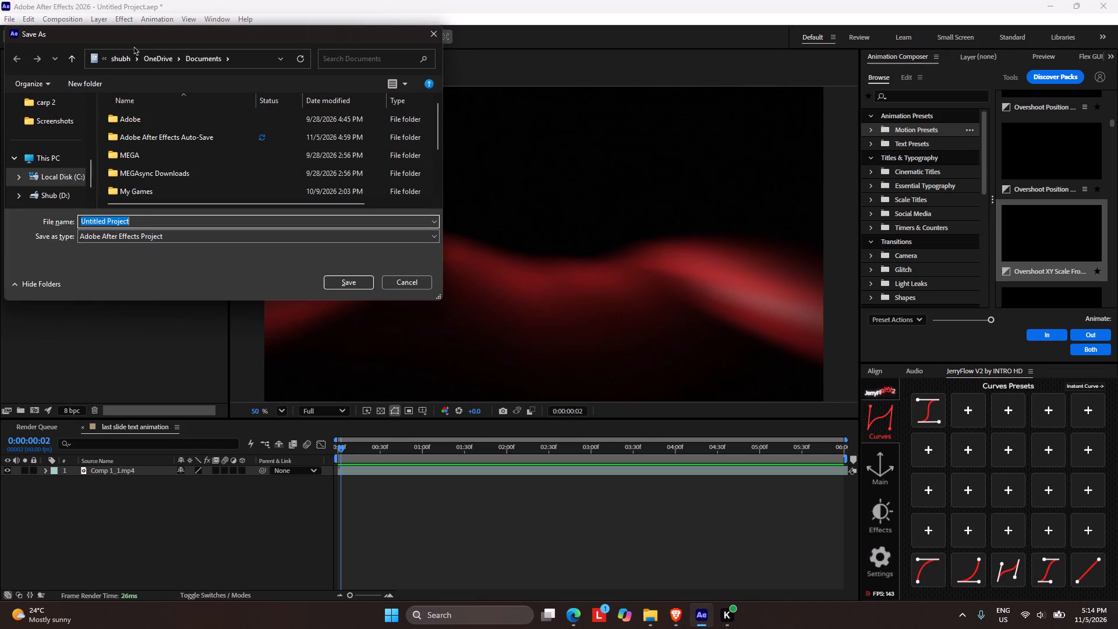
pyautogui.write('last slide text animation')
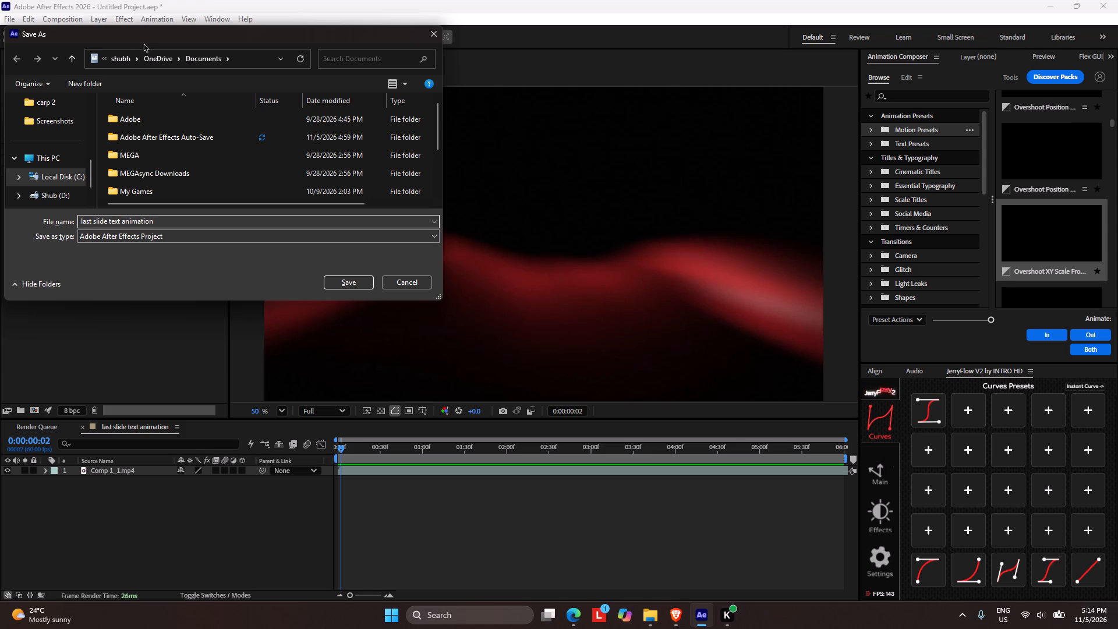
pyautogui.click(351, 282)
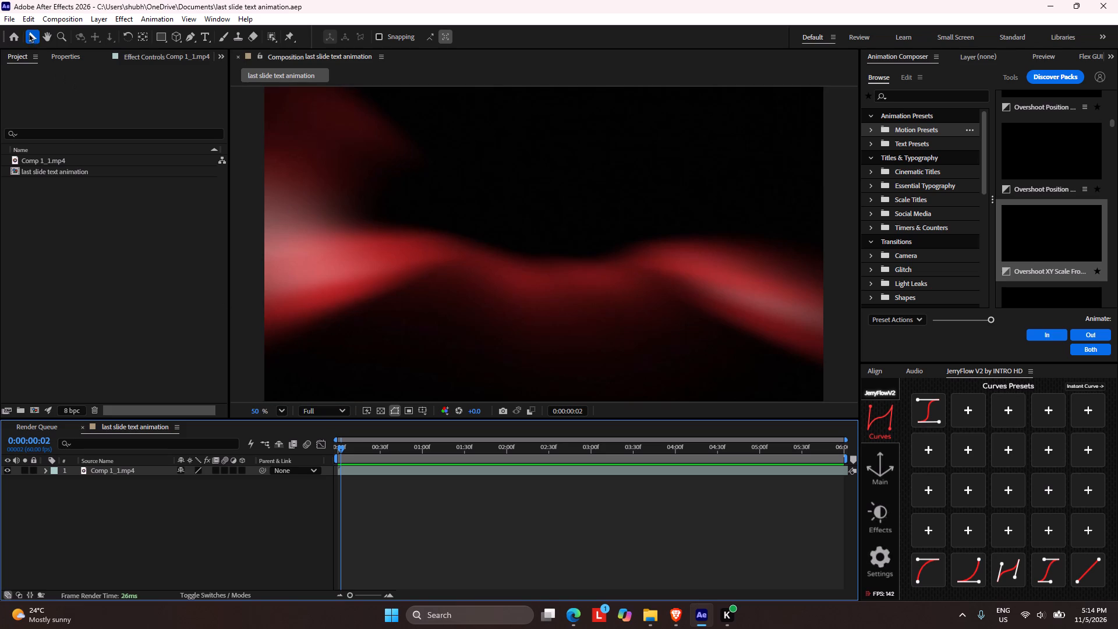
# Open the saved map animation project again.
pyautogui.click(19, 33)
pyautogui.click(254, 245)
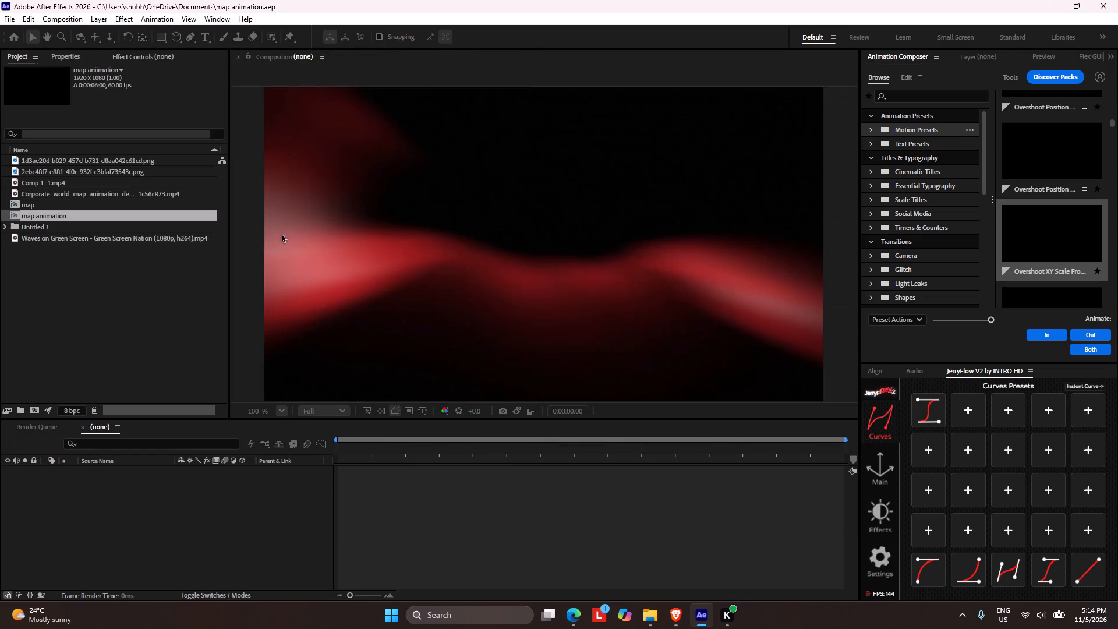
# Move all layers from Japan through map together slightly lower in the frame, leaving the Comp 1_1.mp4 background in place.
pyautogui.scroll(-2, 480, 206)
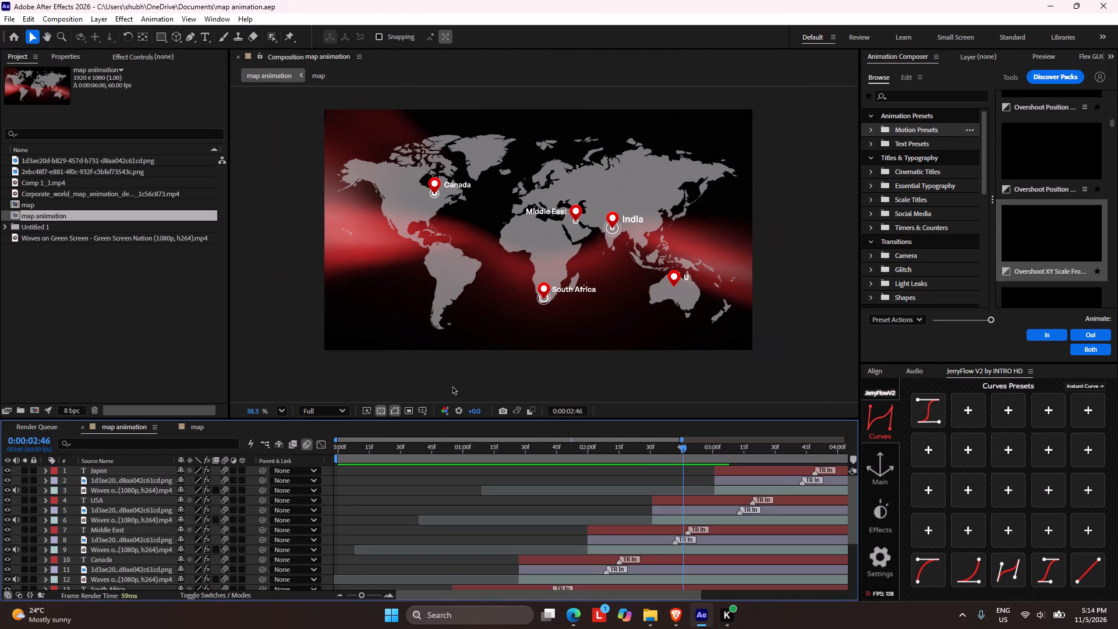
pyautogui.click(131, 471)
pyautogui.scroll(-8, 132, 472)
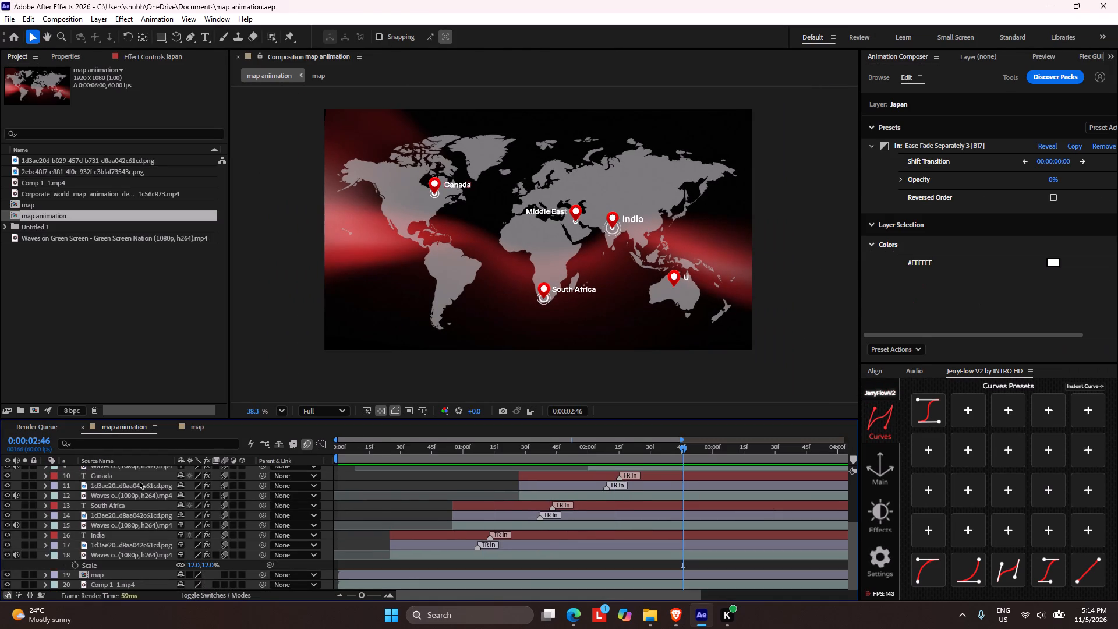
pyautogui.scroll(-2, 139, 480)
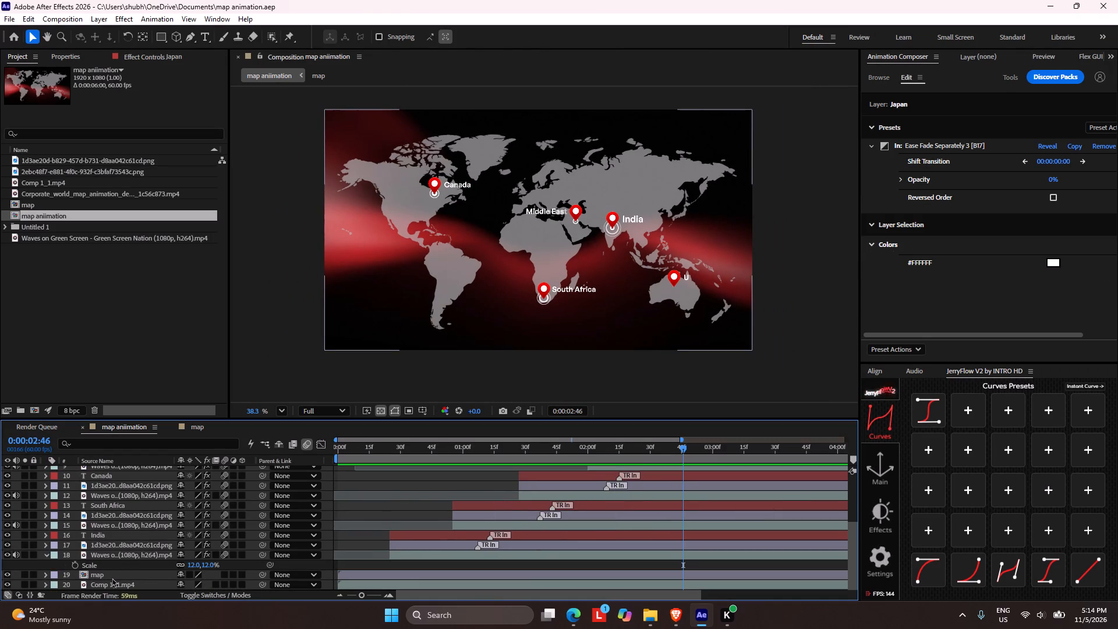
pyautogui.keyDown('shift'); pyautogui.click(111, 578); pyautogui.keyUp('shift')
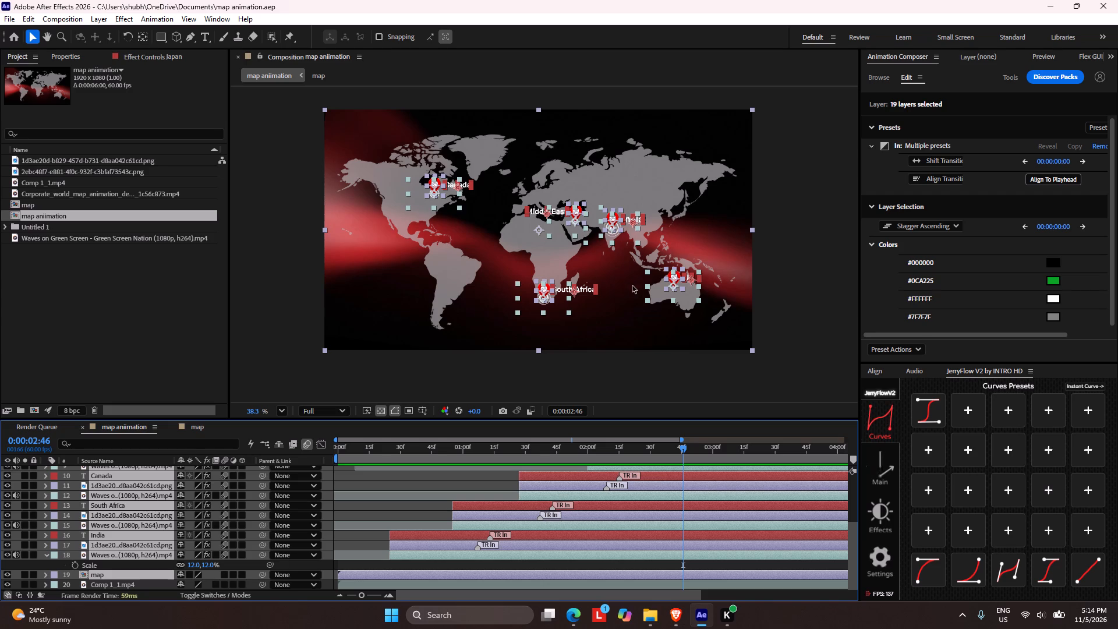
pyautogui.moveTo(698, 229); pyautogui.dragTo(698, 241)
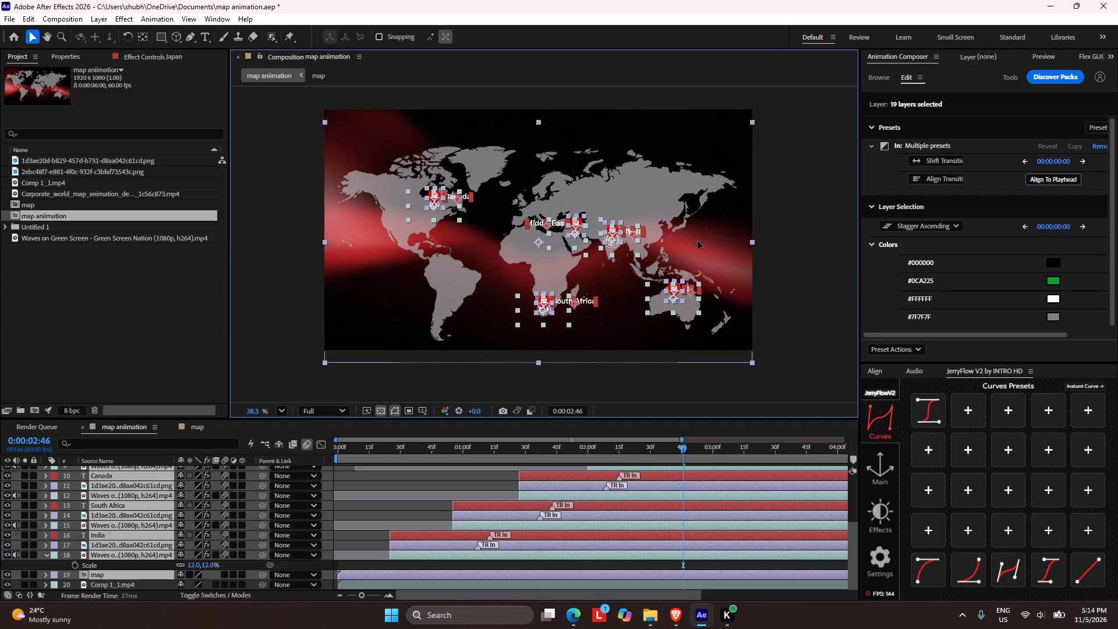
pyautogui.moveTo(698, 241); pyautogui.dragTo(697, 243)
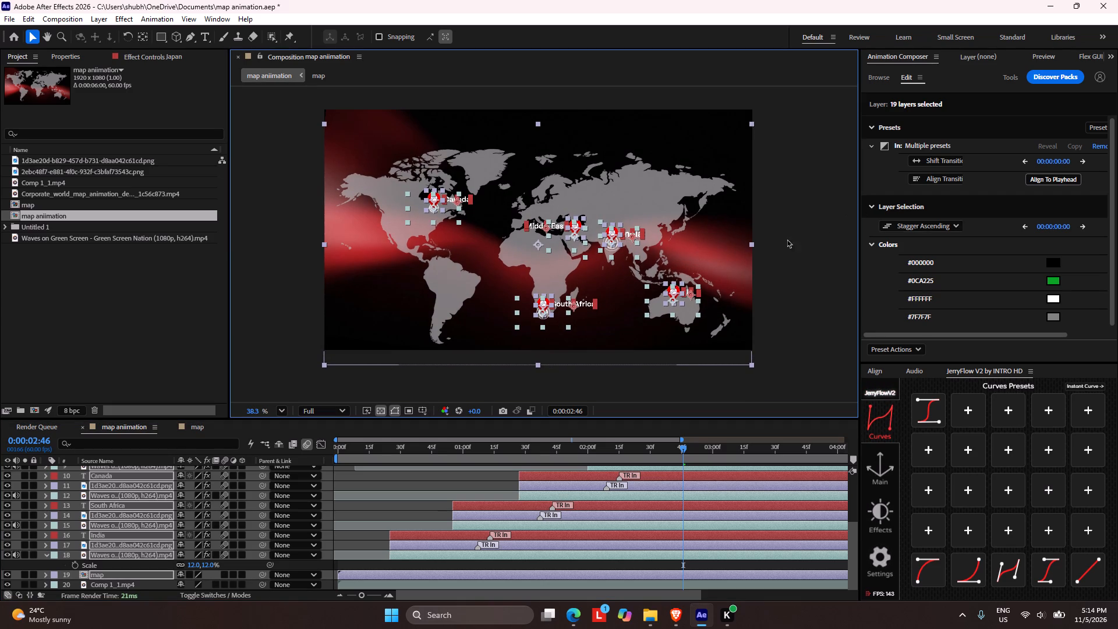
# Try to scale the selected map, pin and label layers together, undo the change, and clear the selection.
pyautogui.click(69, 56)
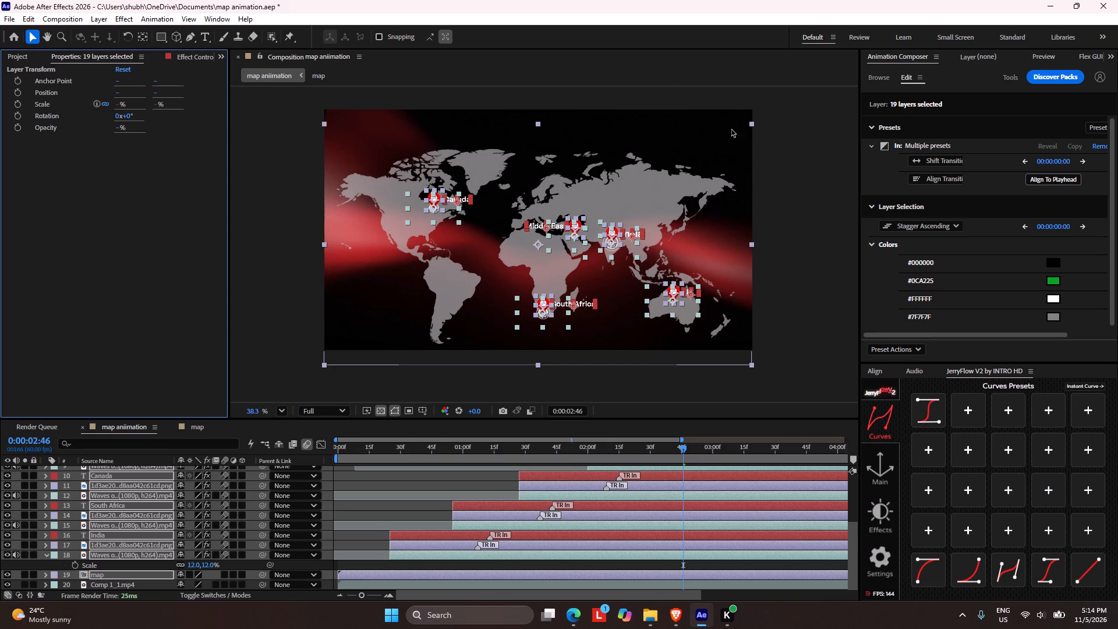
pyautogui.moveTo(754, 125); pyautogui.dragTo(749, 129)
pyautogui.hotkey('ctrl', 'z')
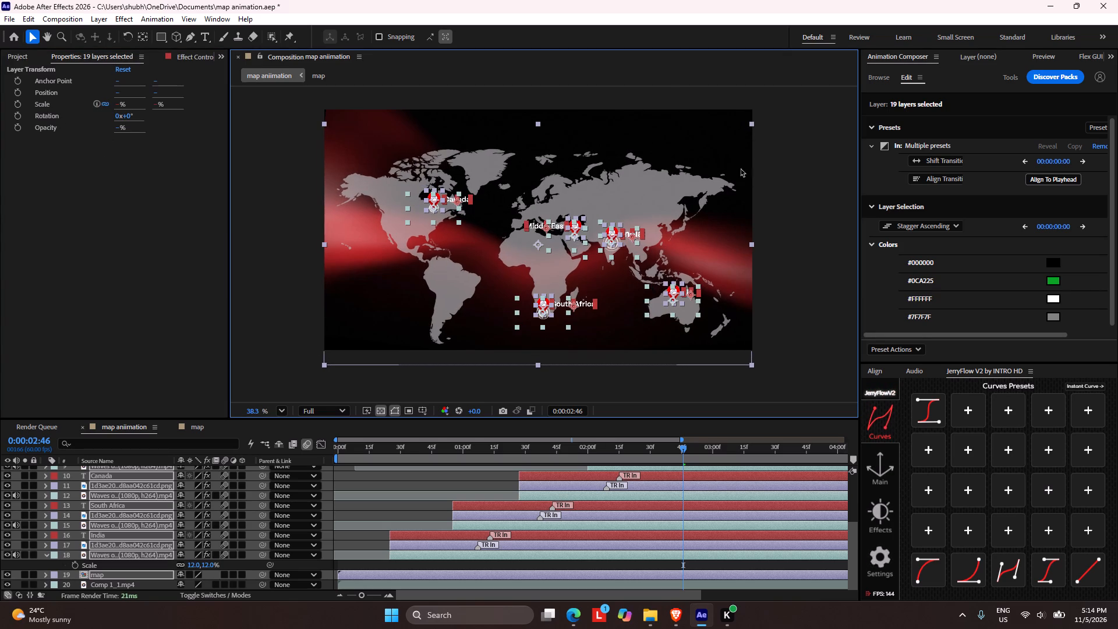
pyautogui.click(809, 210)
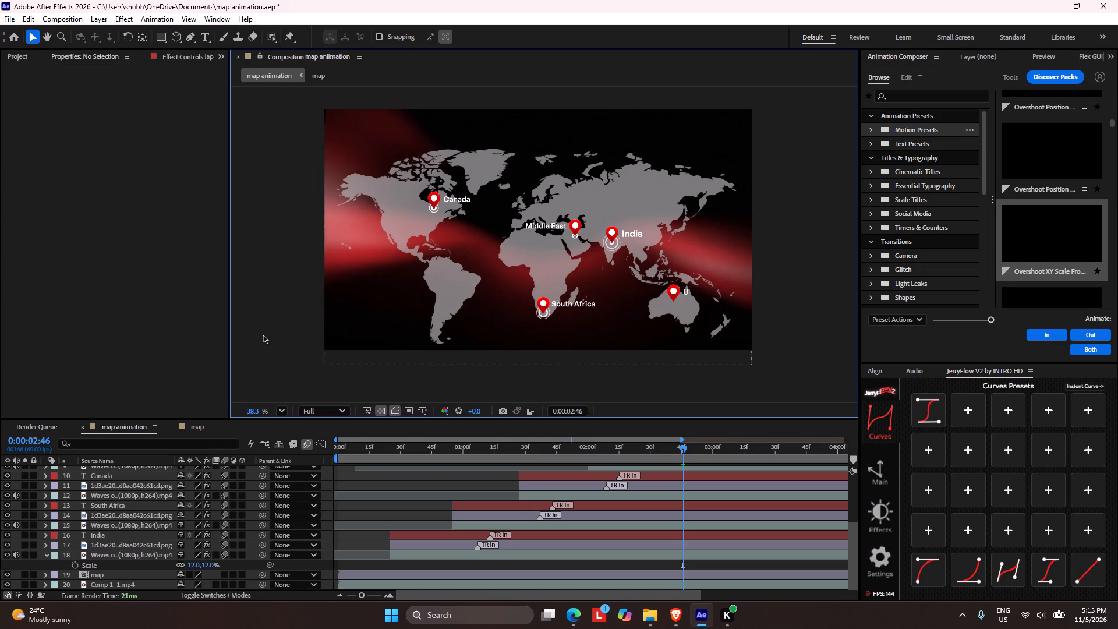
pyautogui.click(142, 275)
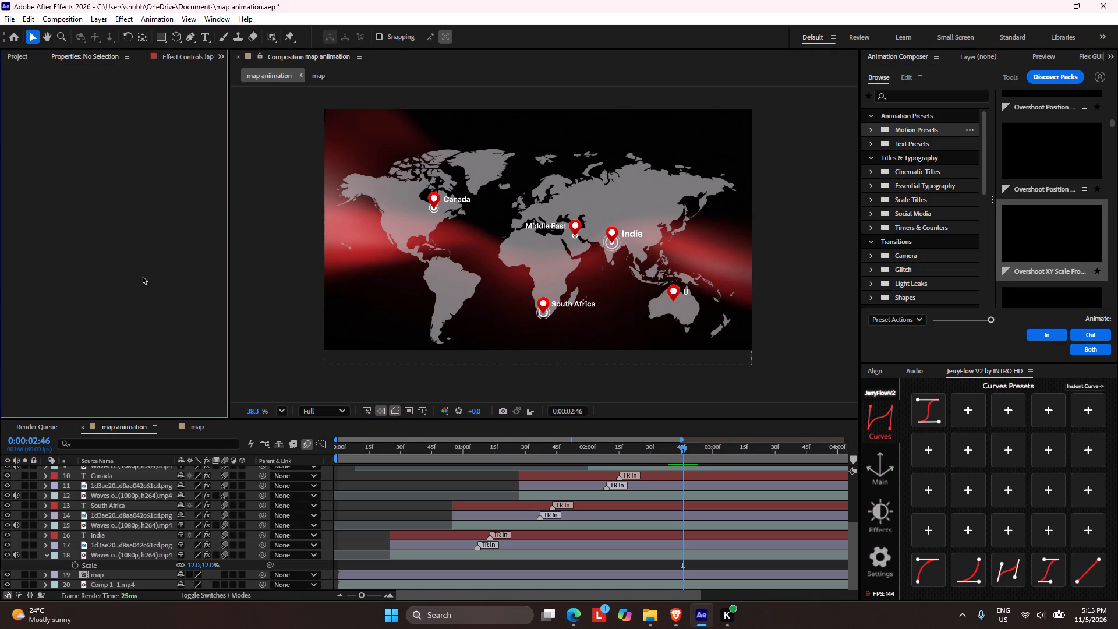
# Scrub the map animation from the start to about 0:00:02:48 to check the lowered map and its location pins.
pyautogui.moveTo(395, 449); pyautogui.dragTo(320, 444)
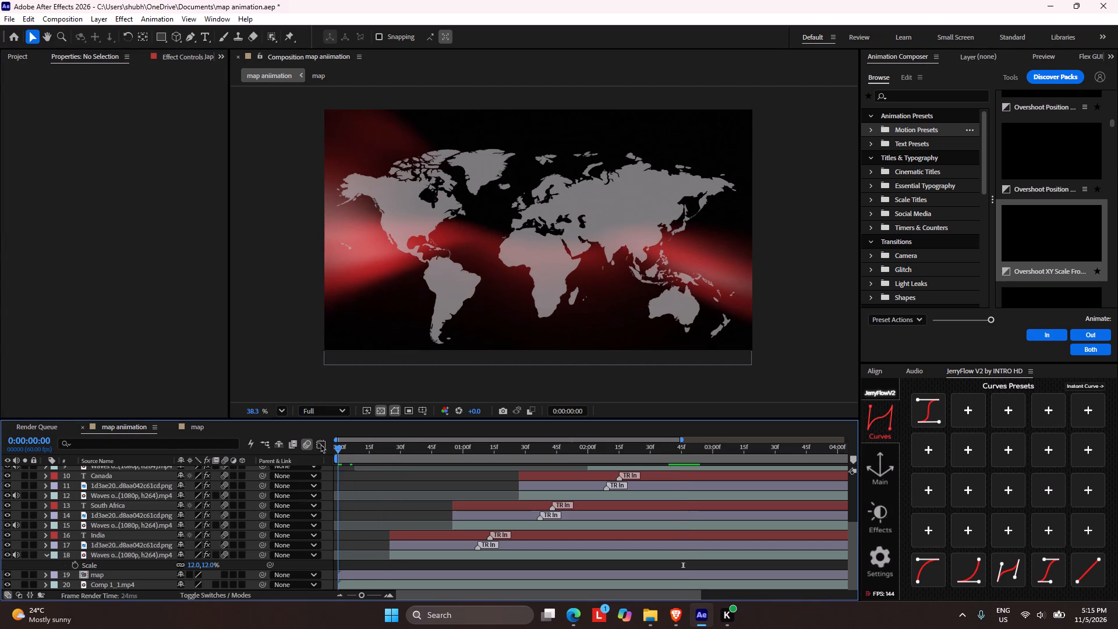
pyautogui.moveTo(320, 444); pyautogui.dragTo(480, 454)
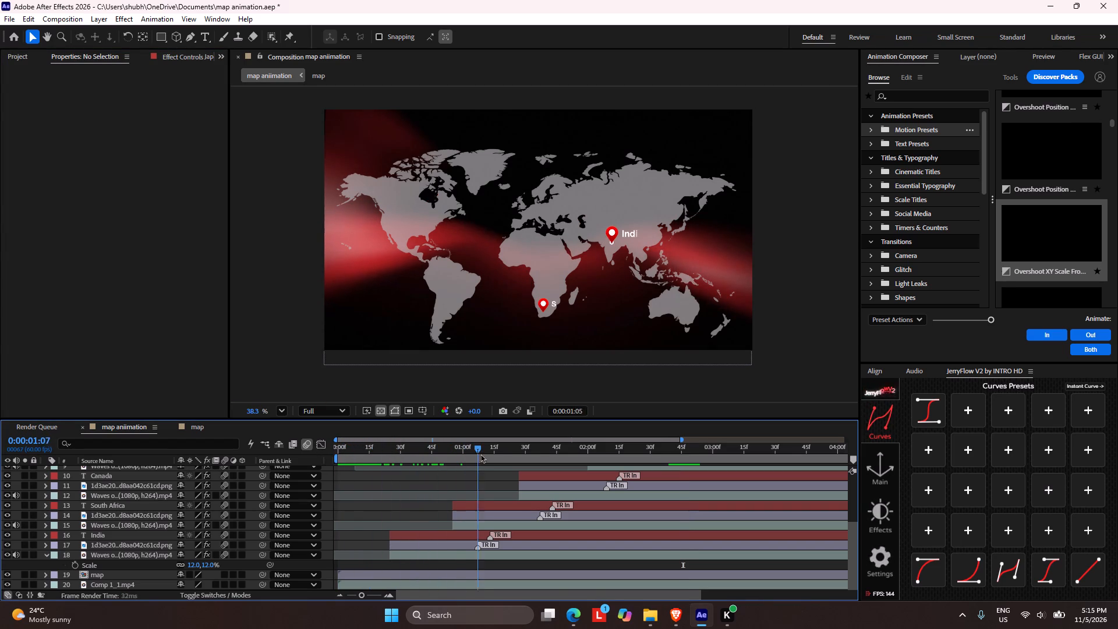
pyautogui.moveTo(480, 454); pyautogui.dragTo(687, 478)
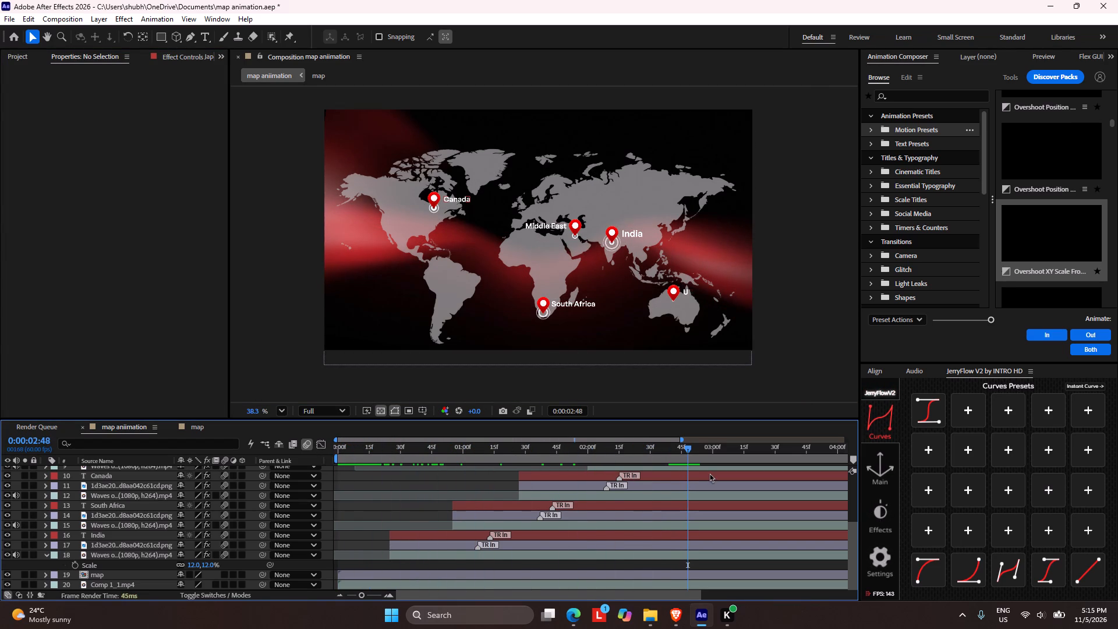
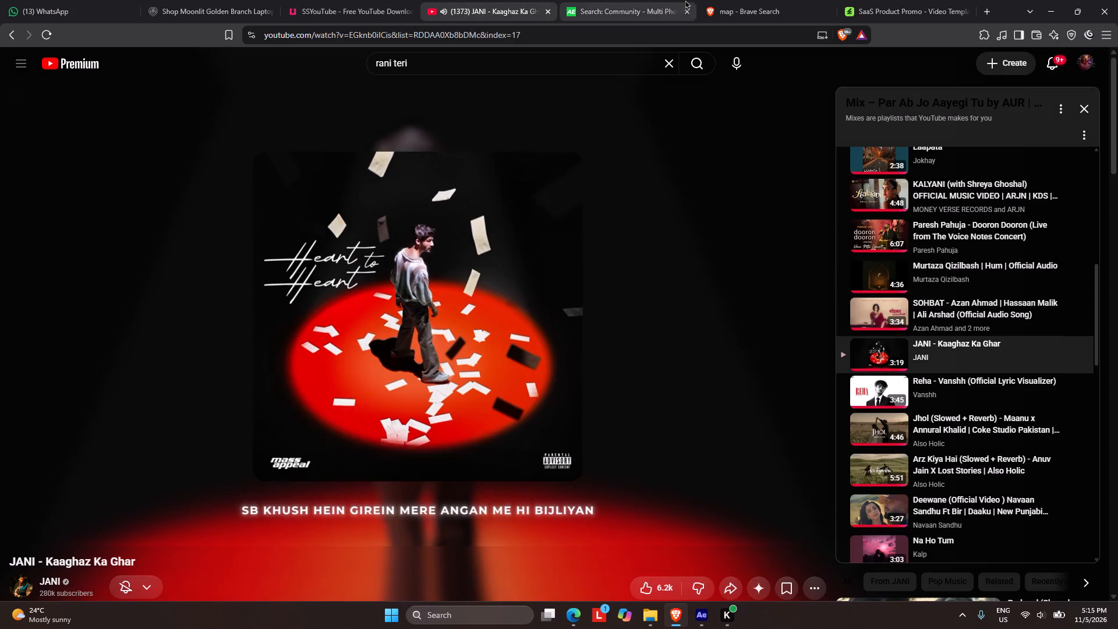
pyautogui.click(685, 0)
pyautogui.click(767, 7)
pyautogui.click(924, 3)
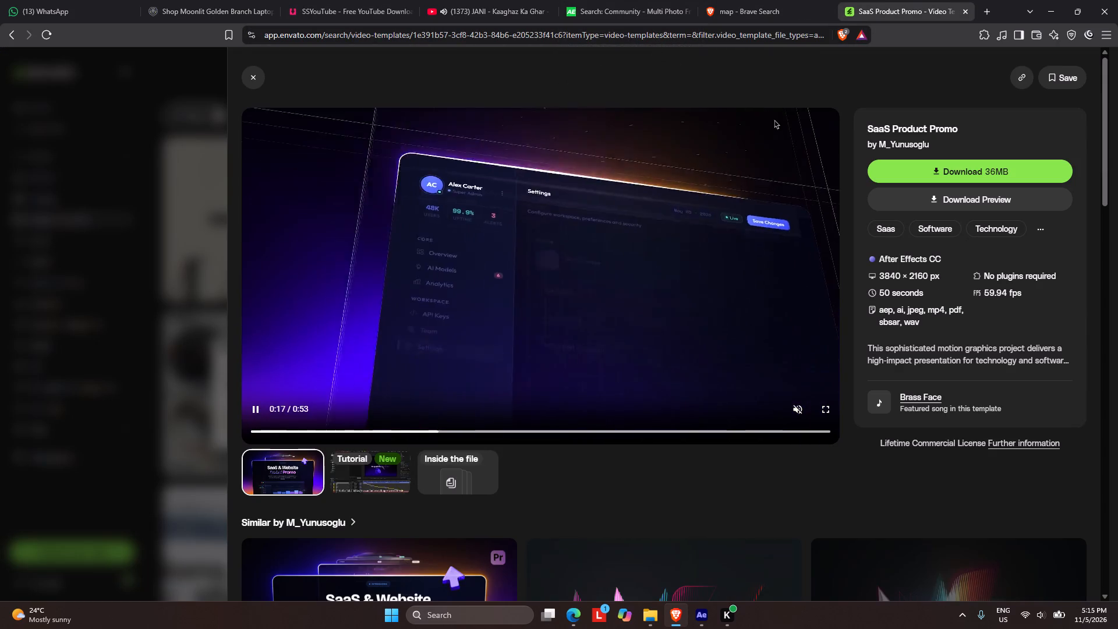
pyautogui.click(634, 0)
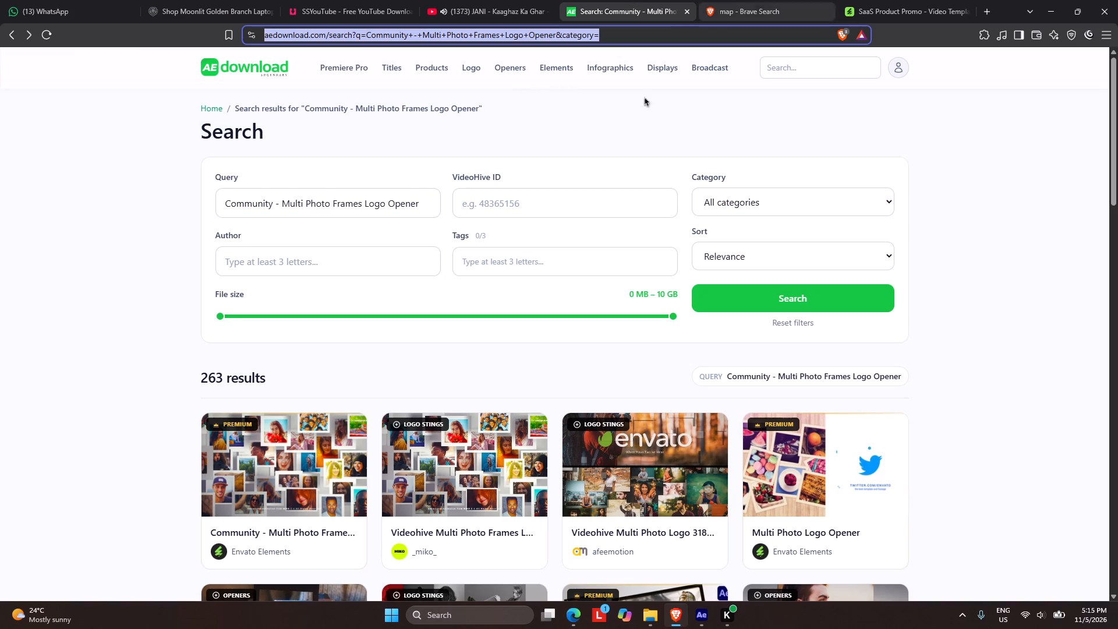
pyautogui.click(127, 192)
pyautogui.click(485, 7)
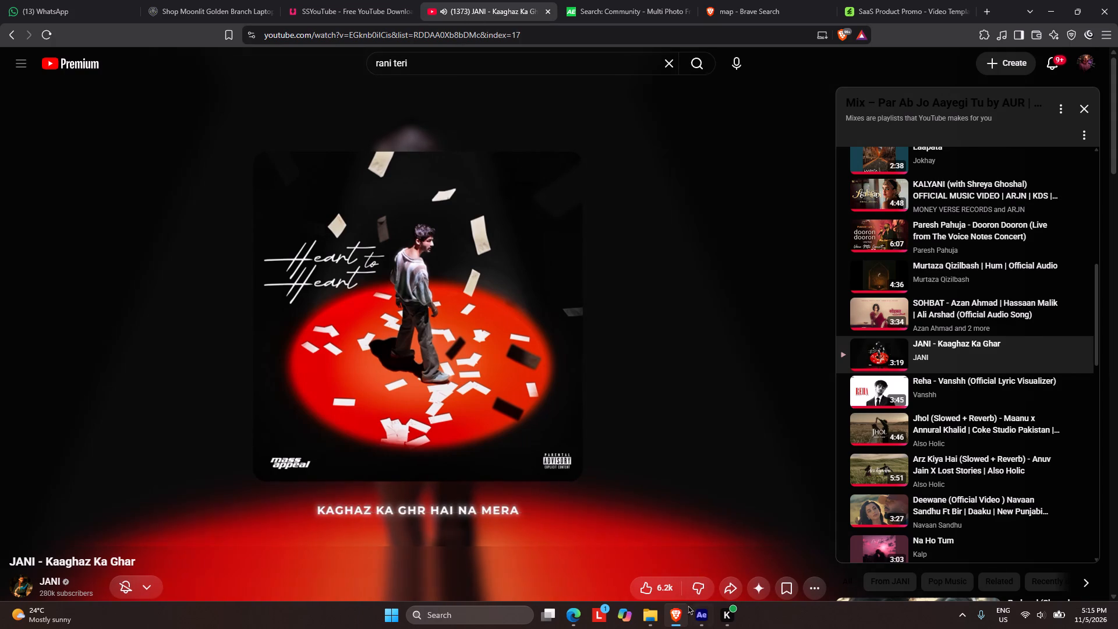
# Switch to After Effects and paste the heading "Across 7 cities in India and 6 international locations" as a new text layer above the map.
pyautogui.click(699, 622)
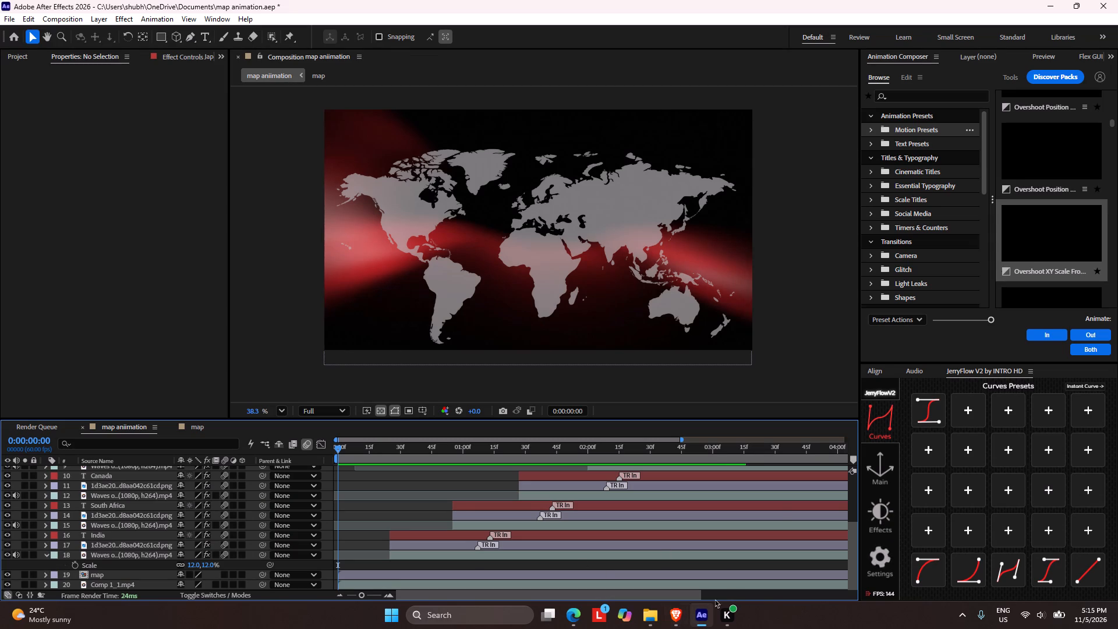
pyautogui.click(282, 408)
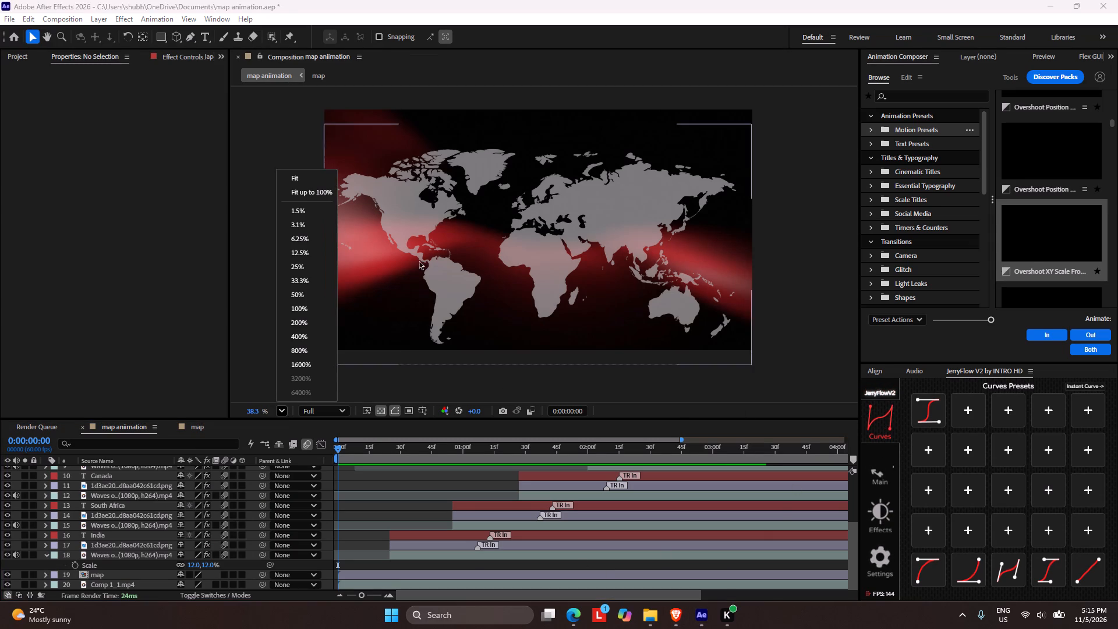
pyautogui.click(316, 181)
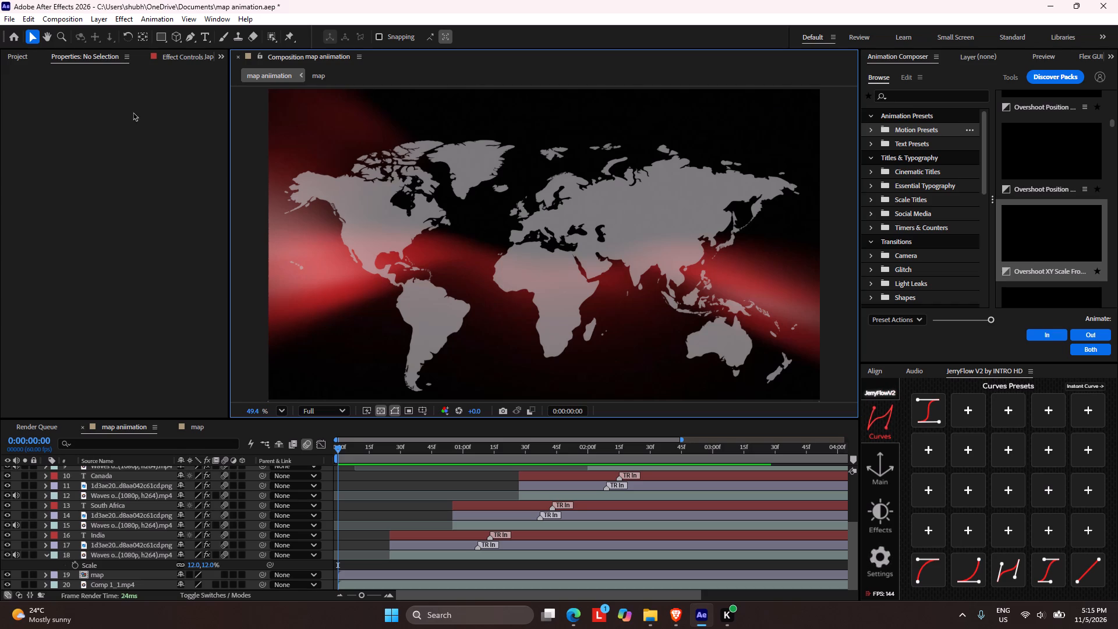
pyautogui.click(9, 59)
pyautogui.click(63, 309)
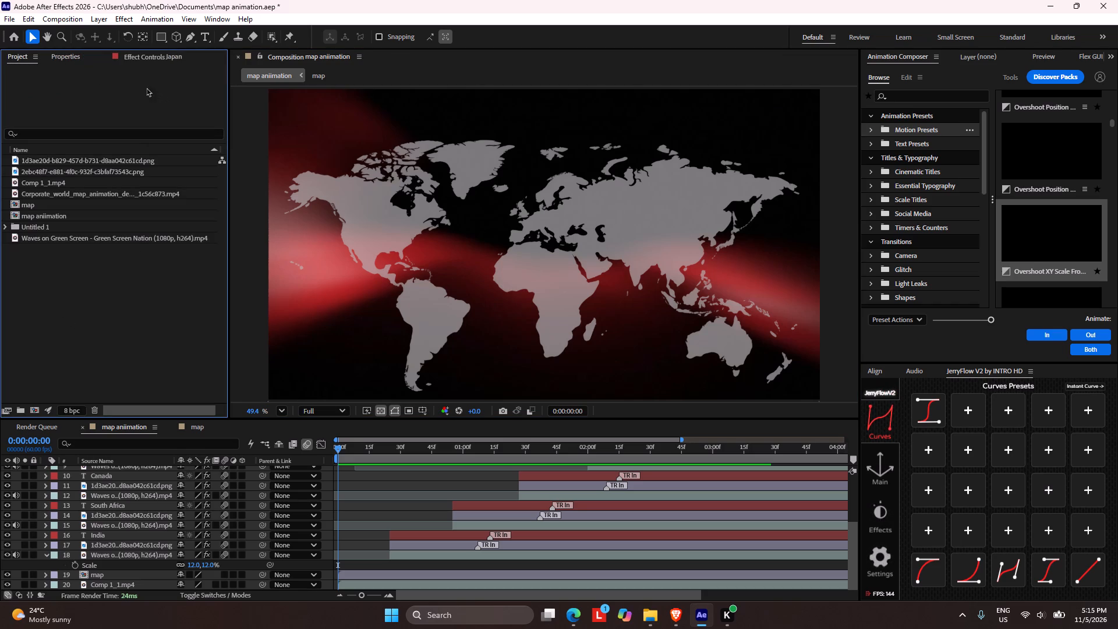
pyautogui.click(202, 37)
pyautogui.click(419, 111)
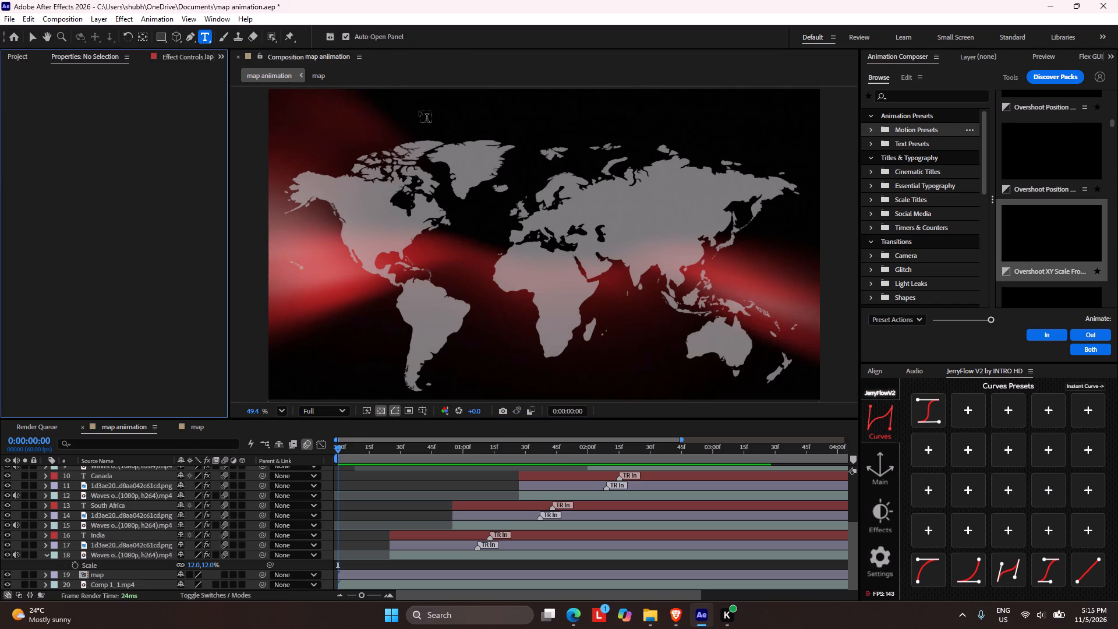
pyautogui.hotkey('ctrl', 'v')
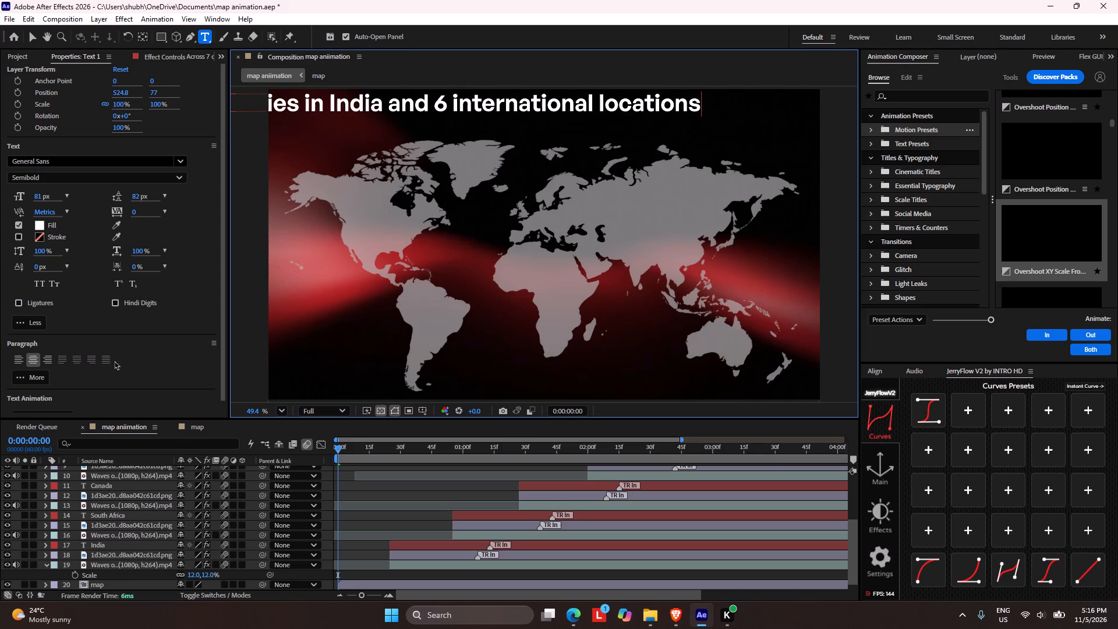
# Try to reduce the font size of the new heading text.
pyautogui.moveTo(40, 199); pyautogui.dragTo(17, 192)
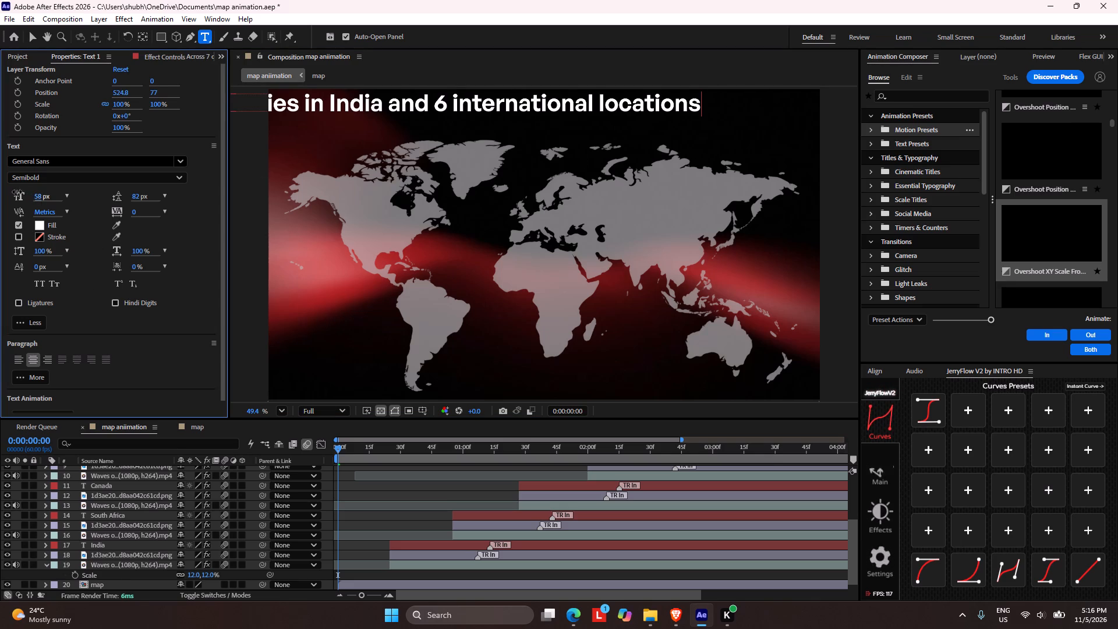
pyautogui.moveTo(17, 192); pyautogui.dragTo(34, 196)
# Move the heading layer so it is centred across the top of the frame, at about 960.5, 95.2.
pyautogui.moveTo(854, 540); pyautogui.dragTo(845, 451)
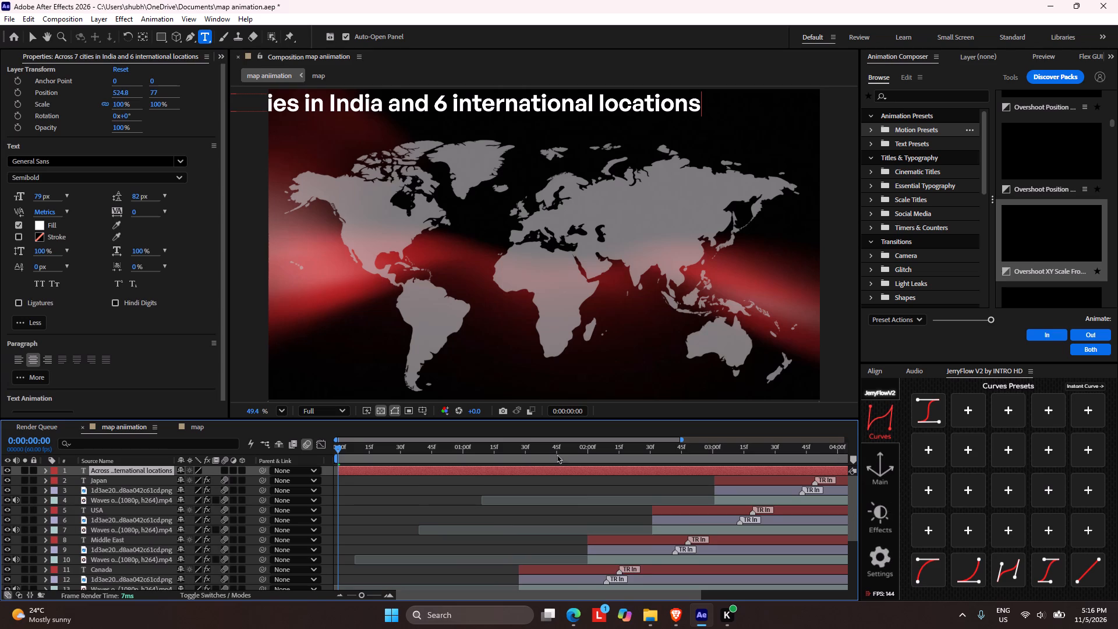
pyautogui.click(137, 467)
pyautogui.click(457, 469)
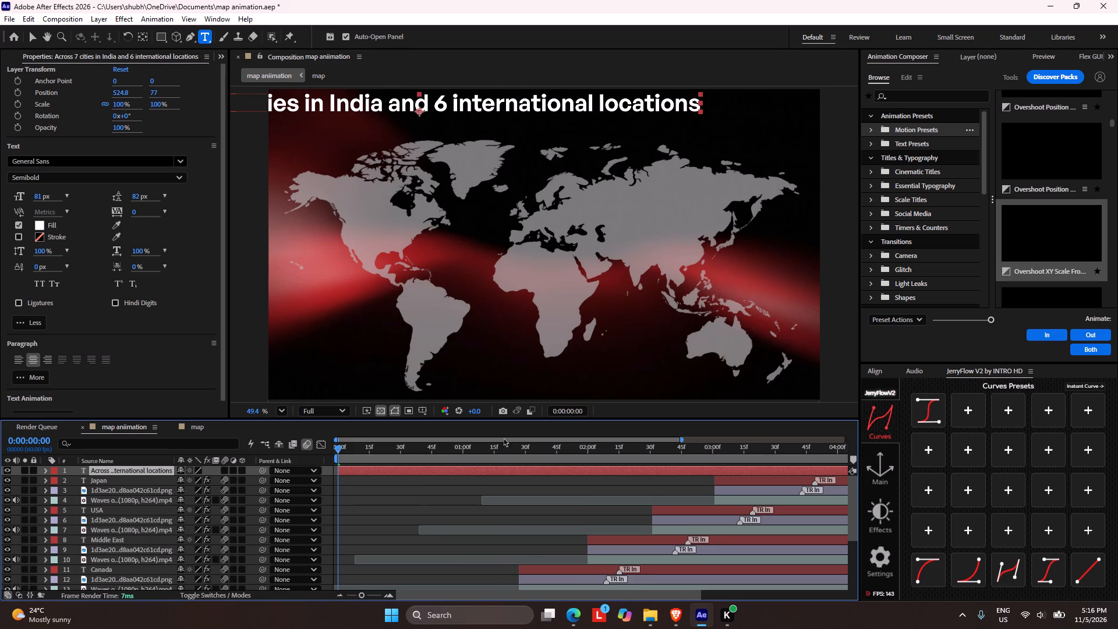
pyautogui.press('v')
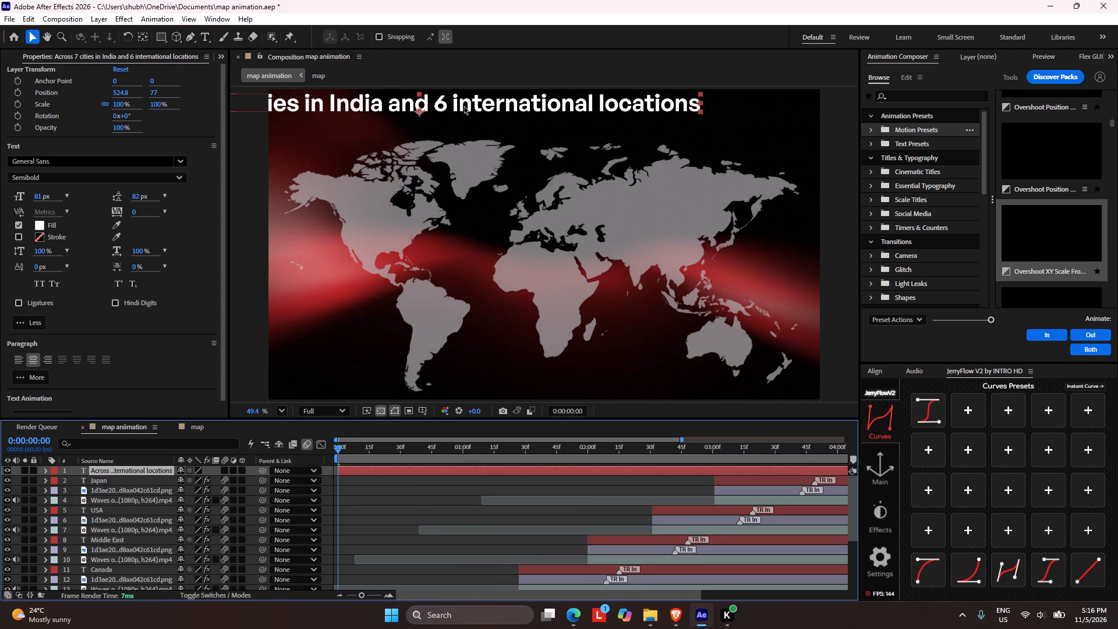
pyautogui.moveTo(464, 105); pyautogui.dragTo(591, 111)
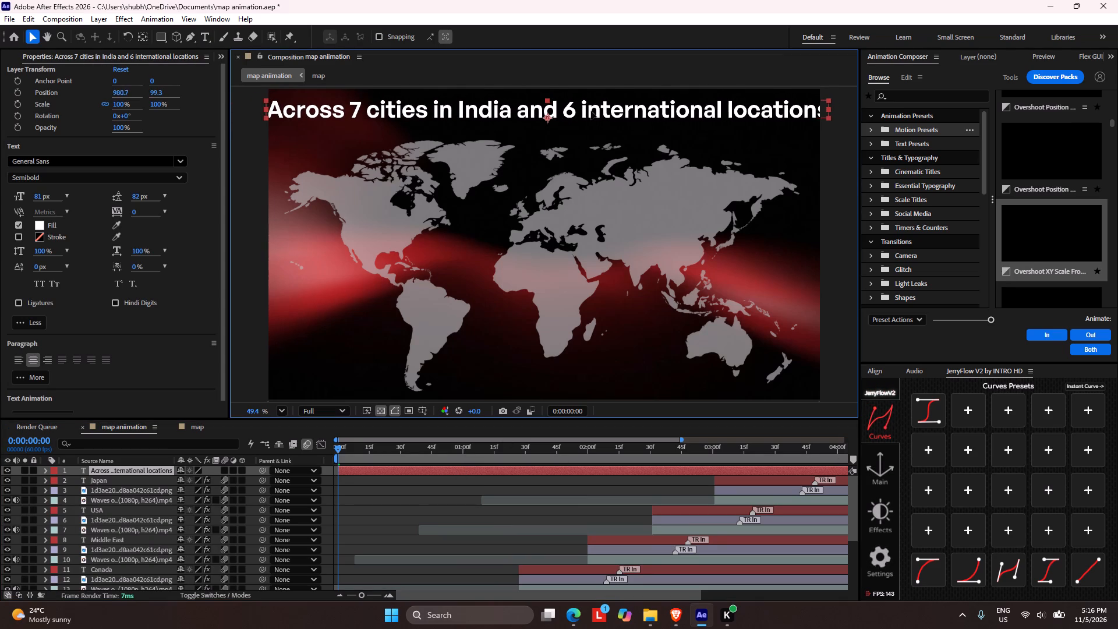
pyautogui.moveTo(591, 111); pyautogui.dragTo(589, 111)
# Scale the heading layer to 70%.
pyautogui.moveTo(120, 105); pyautogui.dragTo(111, 105)
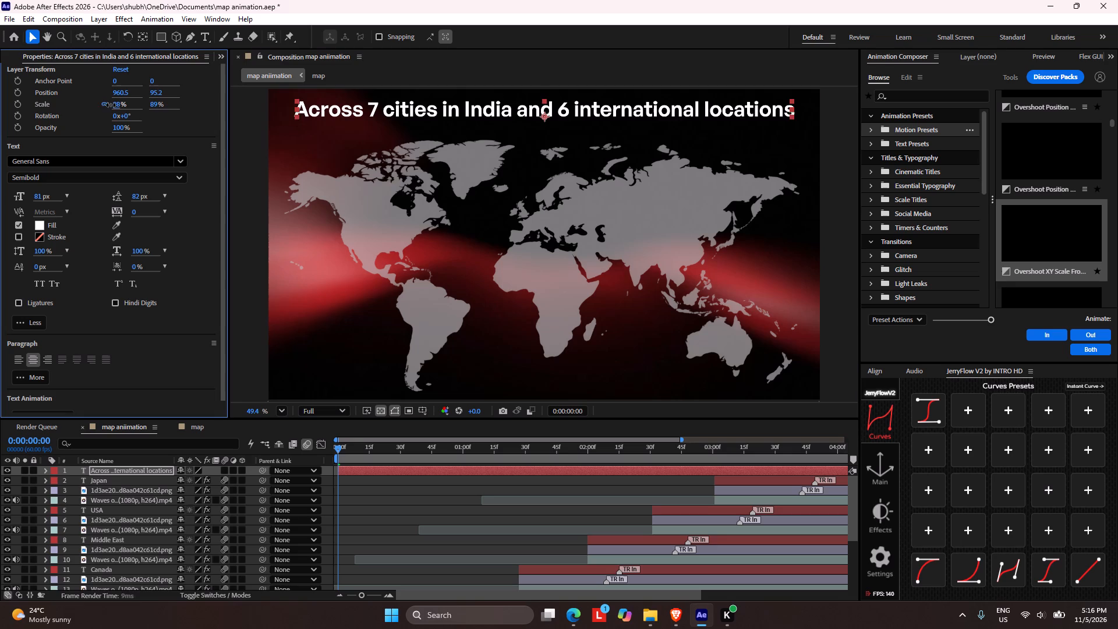
pyautogui.moveTo(111, 105); pyautogui.dragTo(94, 100)
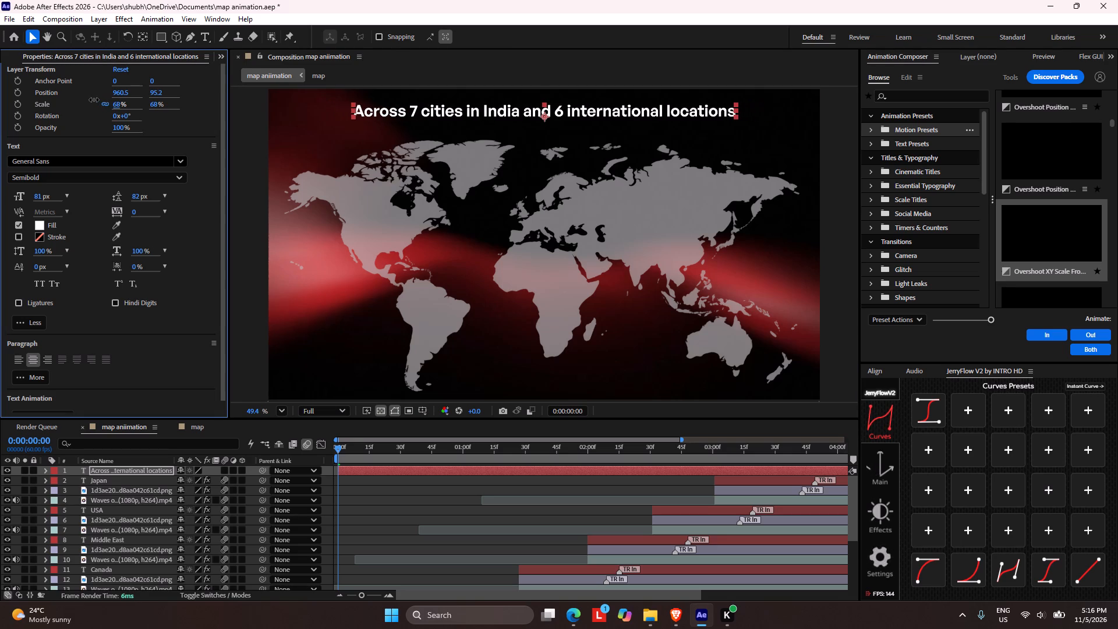
pyautogui.moveTo(94, 100); pyautogui.dragTo(97, 102)
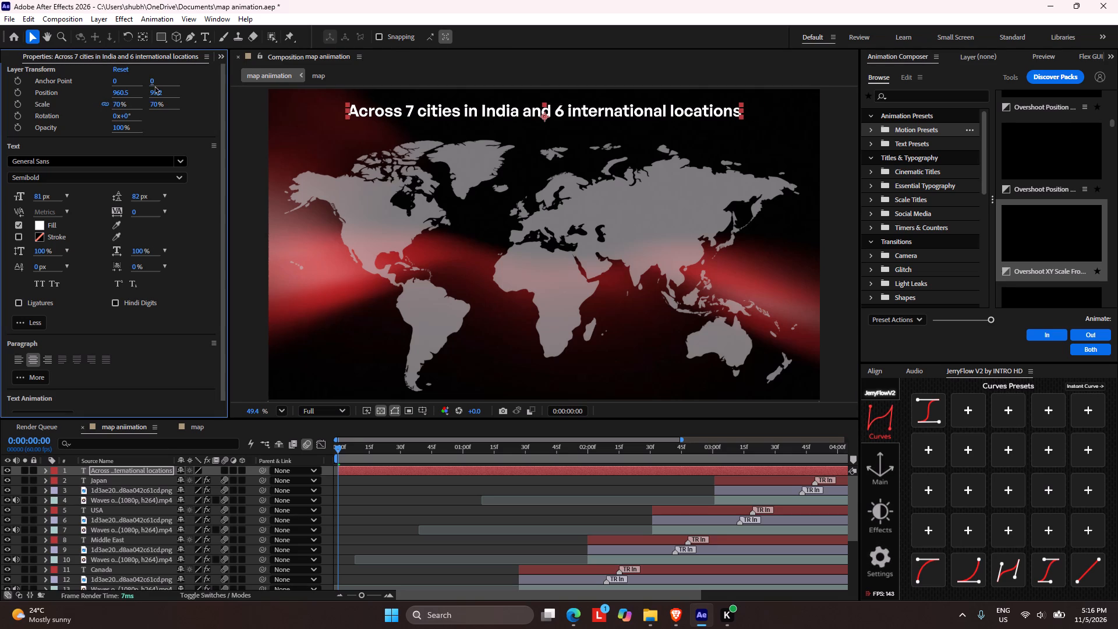
# Lower the heading slightly to a vertical position of 122.2 and clear the selection.
pyautogui.moveTo(158, 96); pyautogui.dragTo(175, 101)
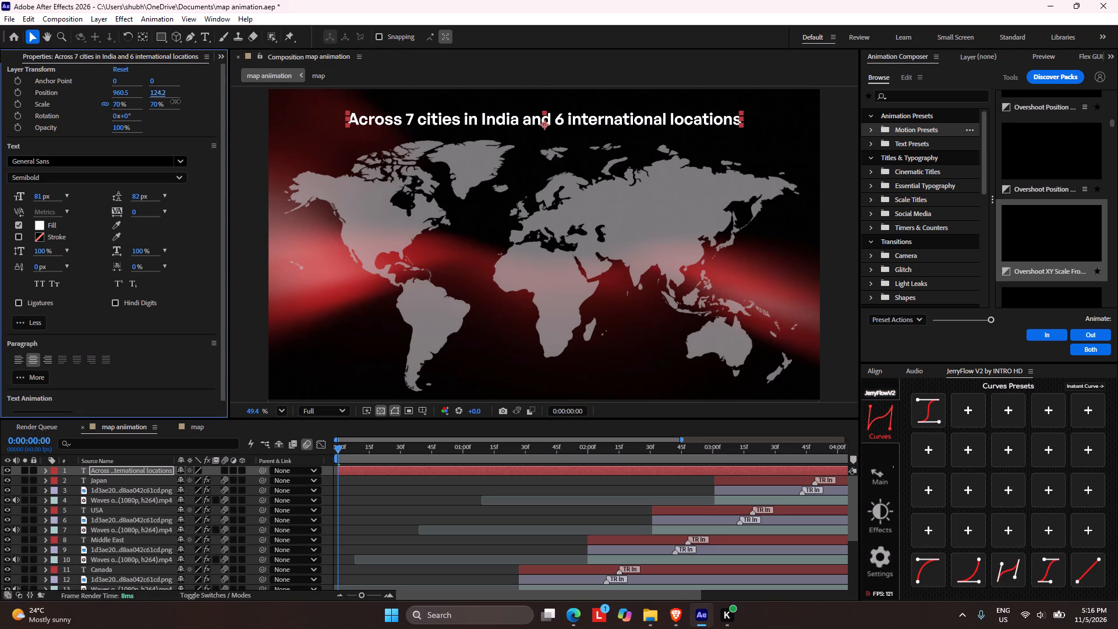
pyautogui.moveTo(175, 101); pyautogui.dragTo(175, 101)
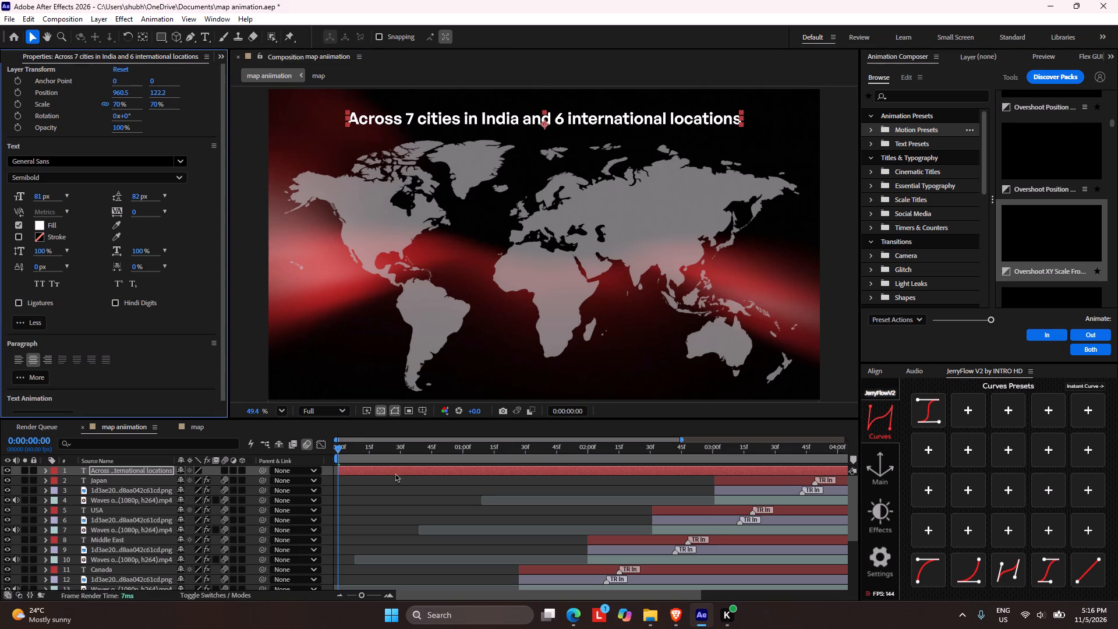
pyautogui.click(391, 480)
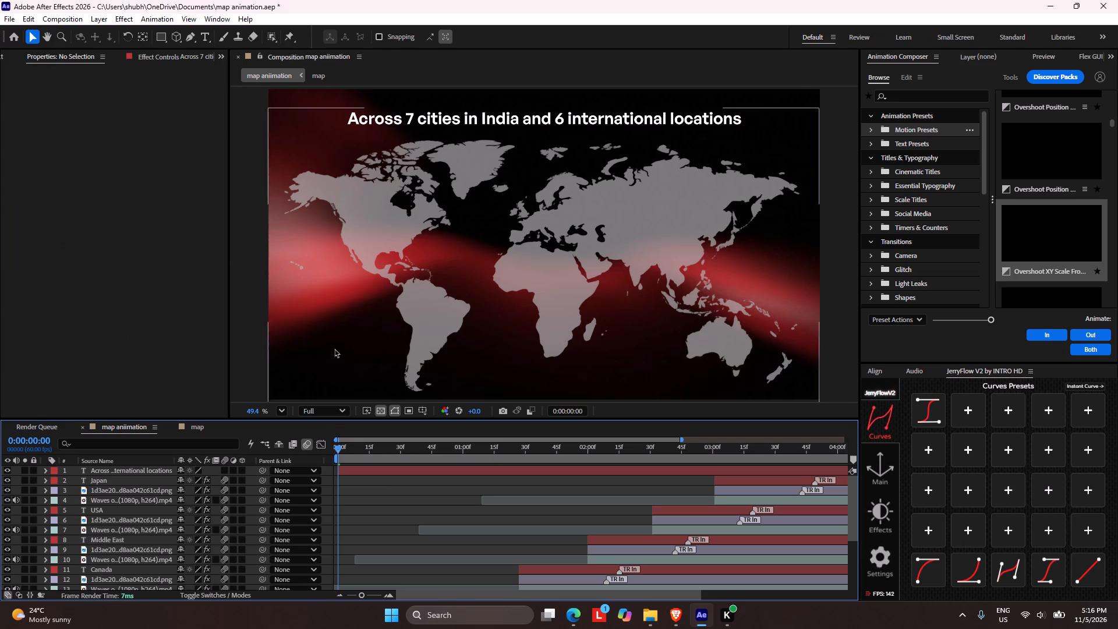
# Colour the words "7 cities" in the heading red (FF0000).
pyautogui.click(366, 471)
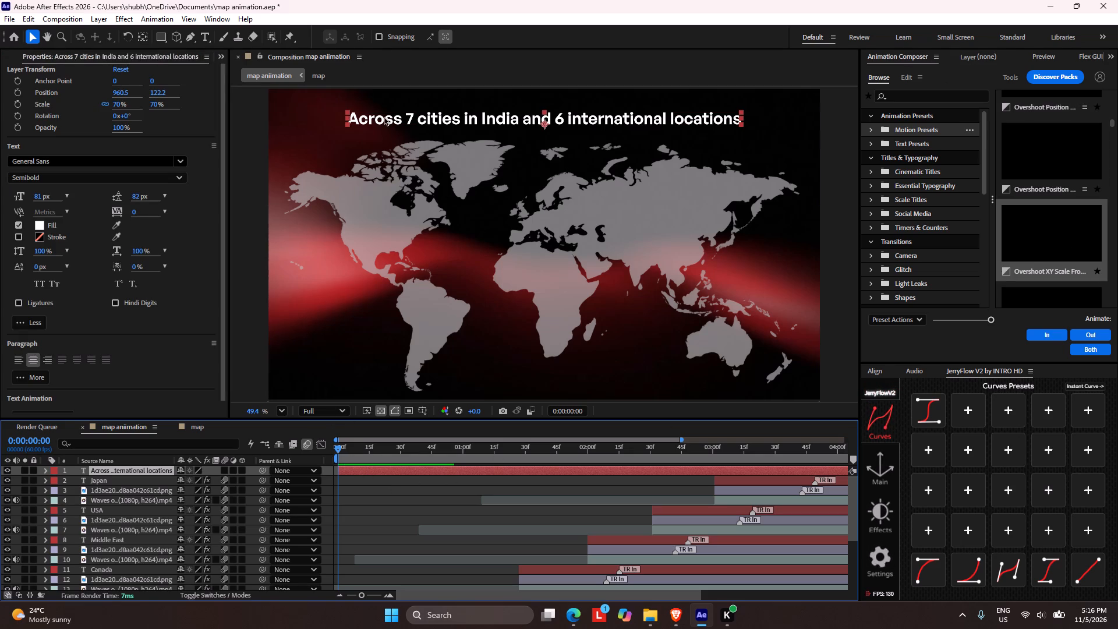
pyautogui.doubleClick(422, 121)
pyautogui.moveTo(407, 118); pyautogui.dragTo(470, 116)
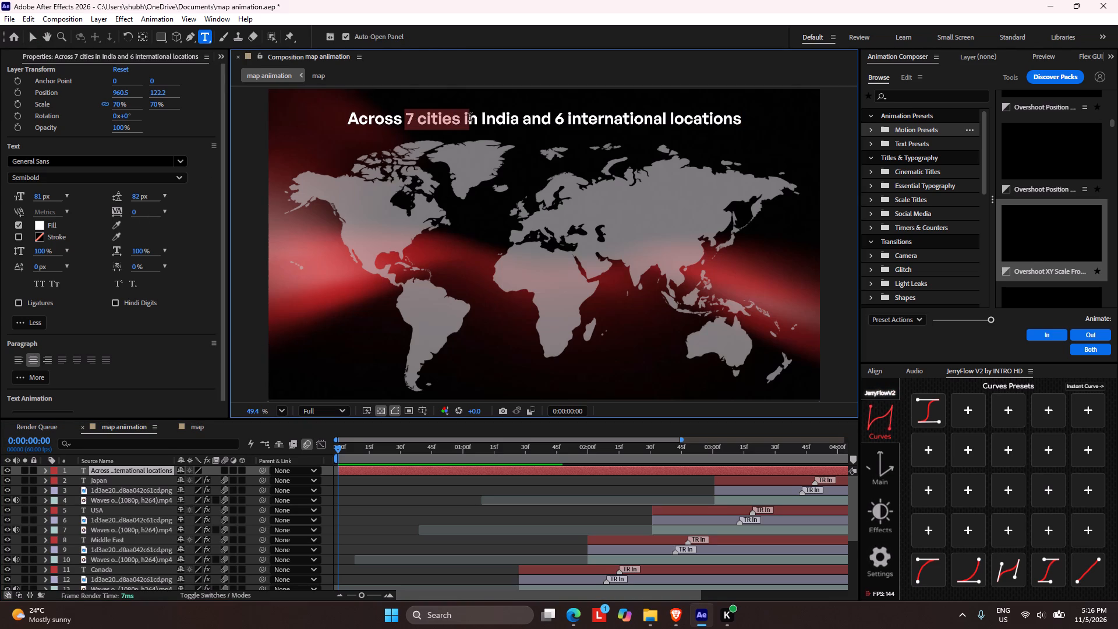
pyautogui.moveTo(470, 116); pyautogui.dragTo(457, 116)
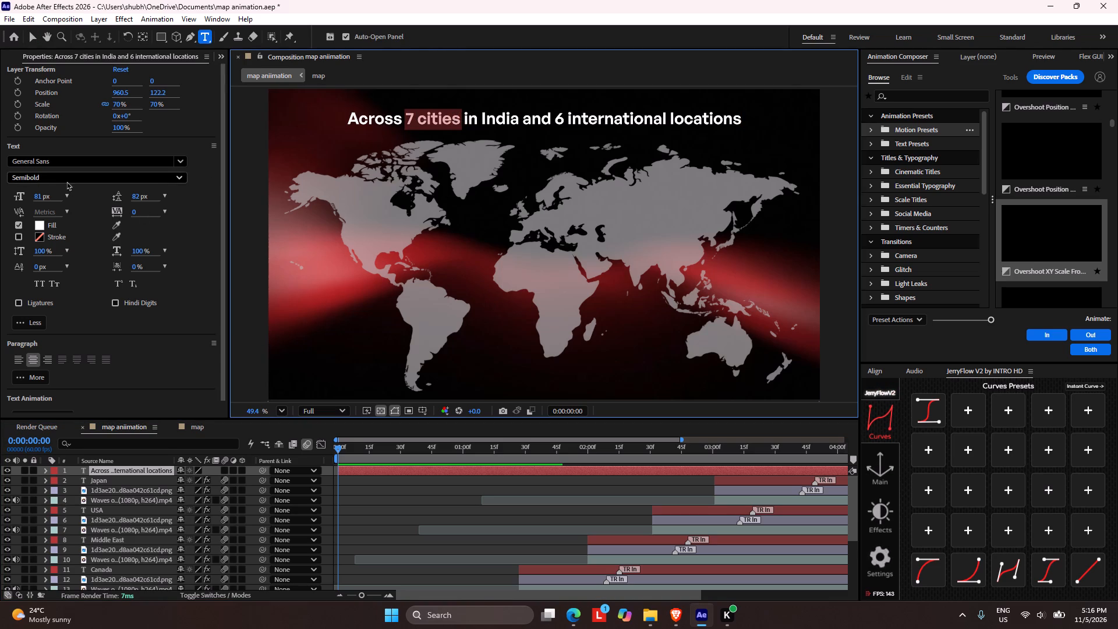
pyautogui.click(40, 225)
pyautogui.moveTo(556, 264); pyautogui.dragTo(583, 234)
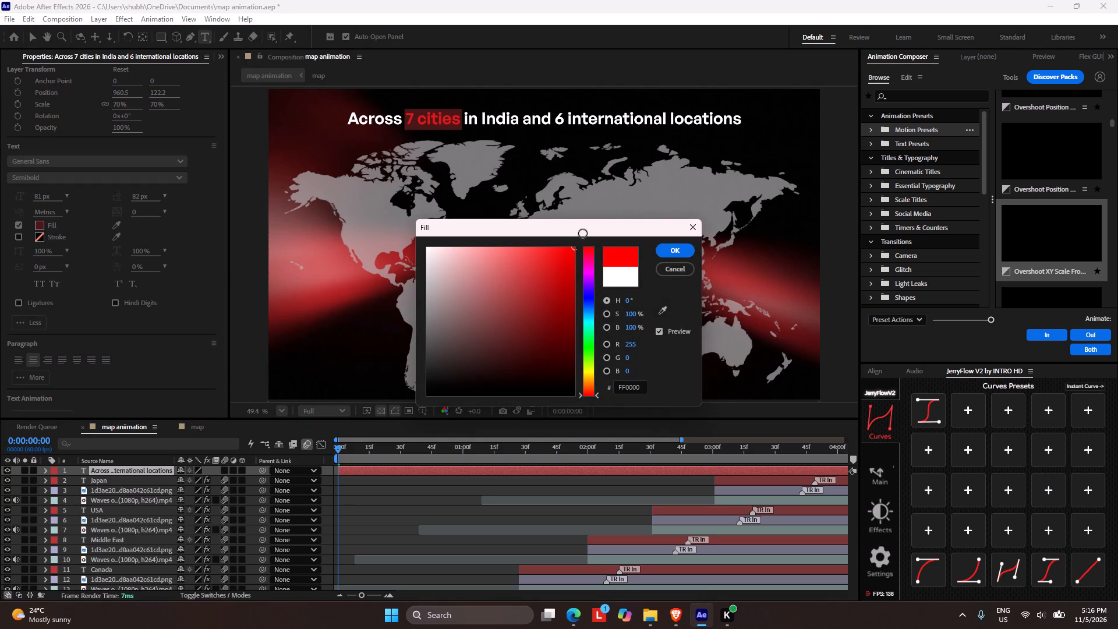
pyautogui.moveTo(583, 234); pyautogui.dragTo(589, 231)
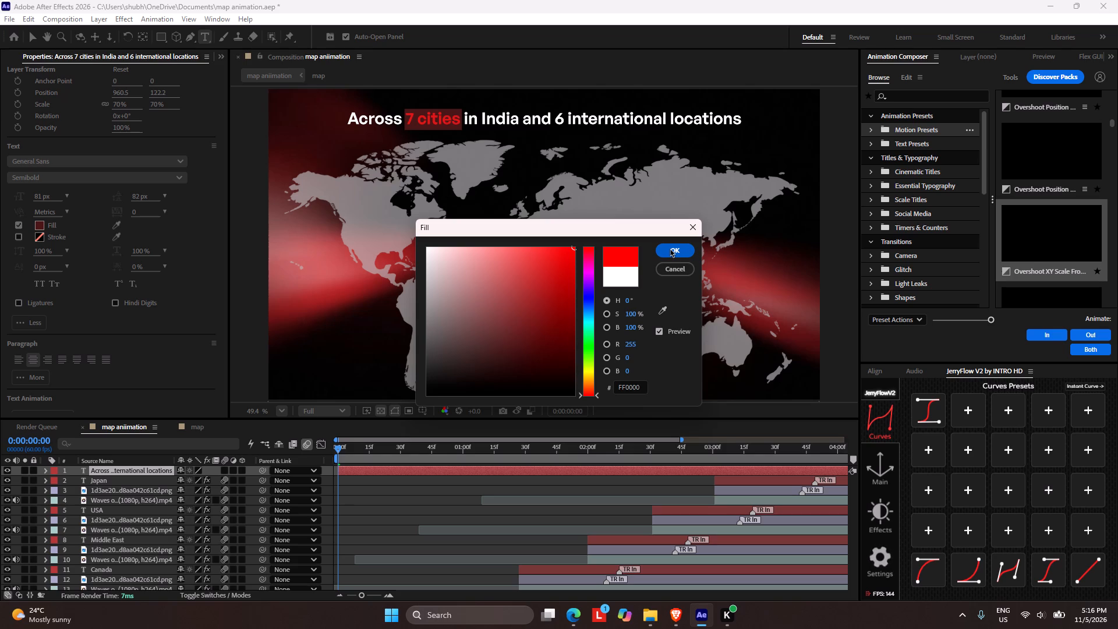
pyautogui.click(672, 250)
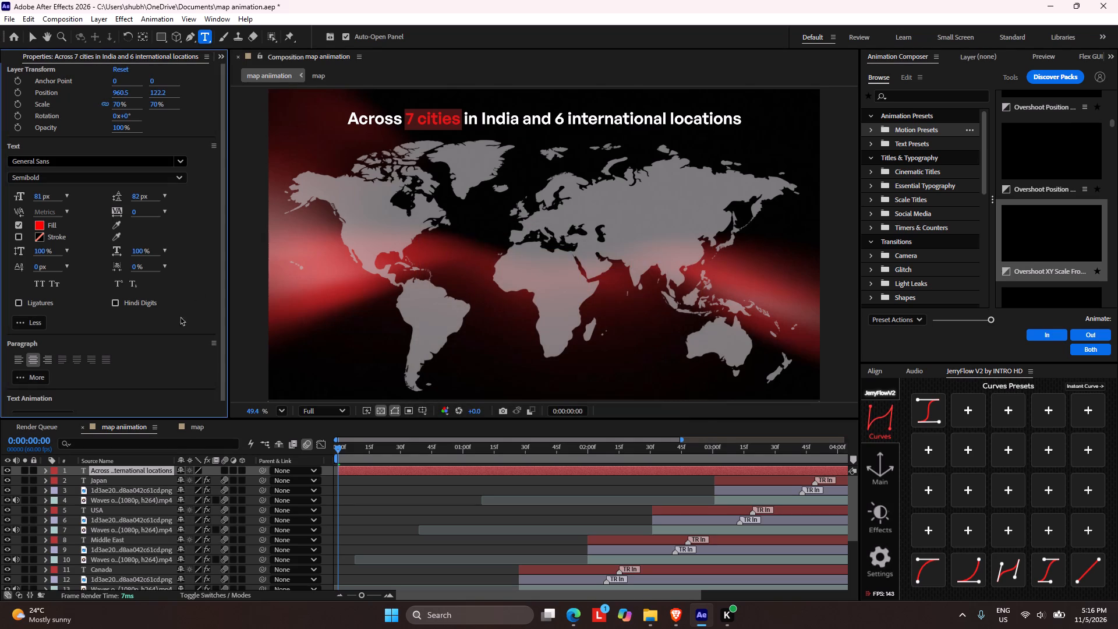
pyautogui.click(361, 493)
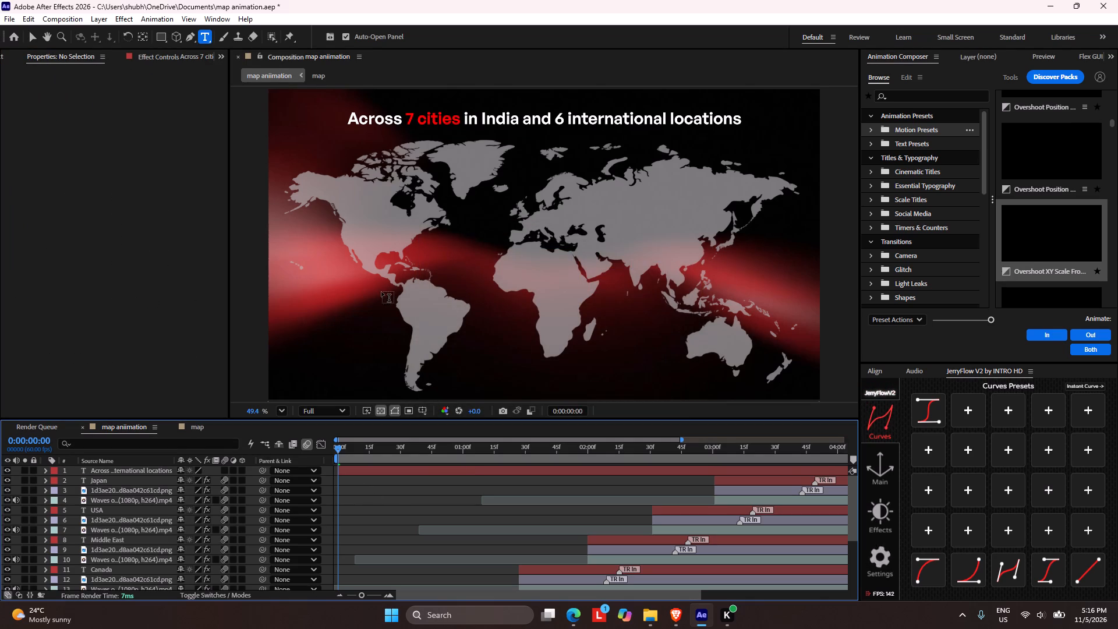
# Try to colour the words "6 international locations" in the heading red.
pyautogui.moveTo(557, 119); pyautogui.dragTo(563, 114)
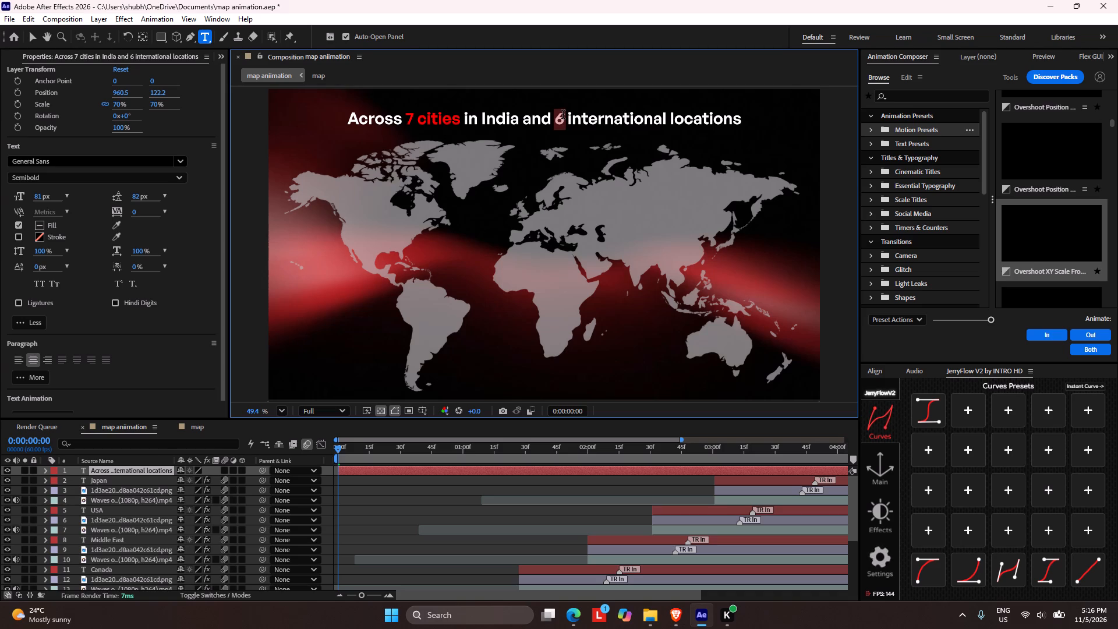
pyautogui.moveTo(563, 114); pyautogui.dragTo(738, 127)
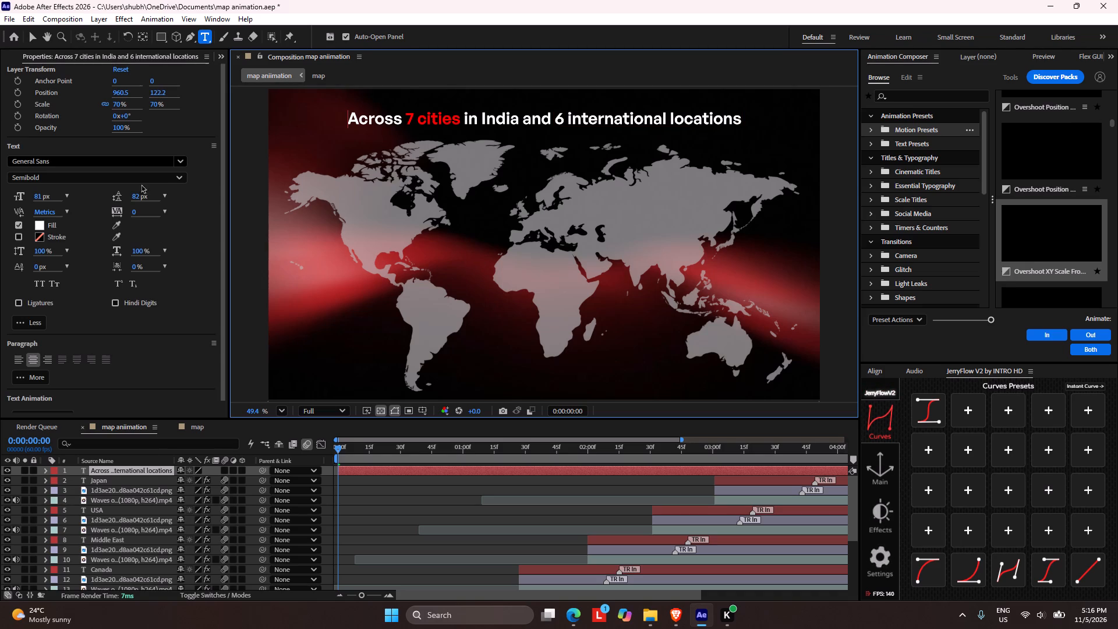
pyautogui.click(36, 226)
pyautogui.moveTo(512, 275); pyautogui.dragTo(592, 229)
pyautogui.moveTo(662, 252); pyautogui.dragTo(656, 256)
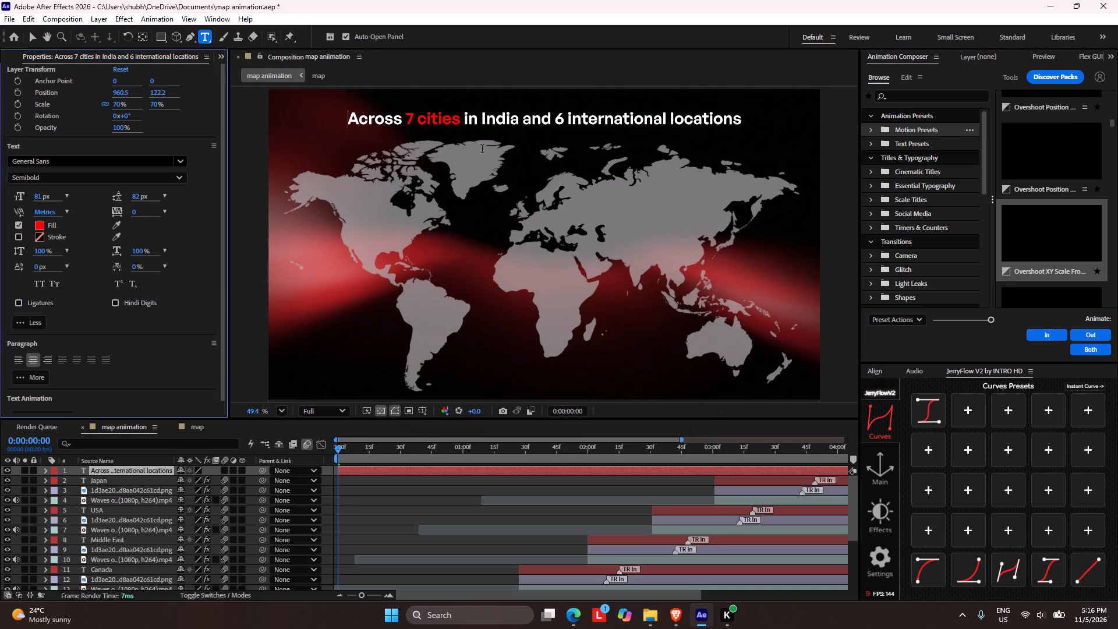
# Select the words "6 international locations" in the heading, set their fill to red (FF0000), and deselect the layer.
pyautogui.moveTo(557, 118); pyautogui.dragTo(720, 129)
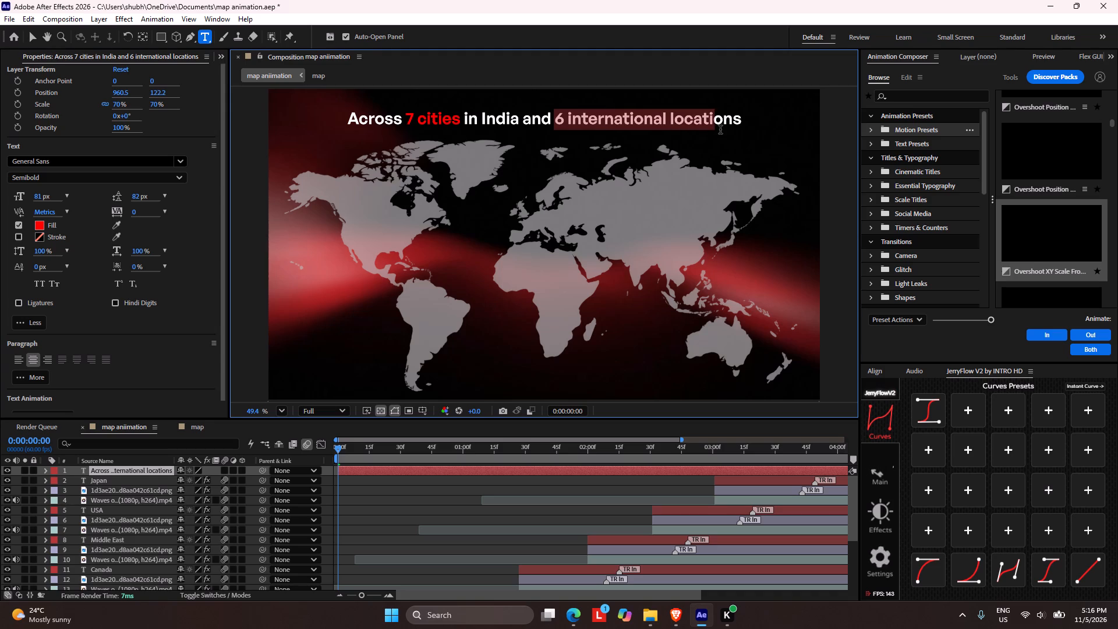
pyautogui.moveTo(720, 129); pyautogui.dragTo(741, 131)
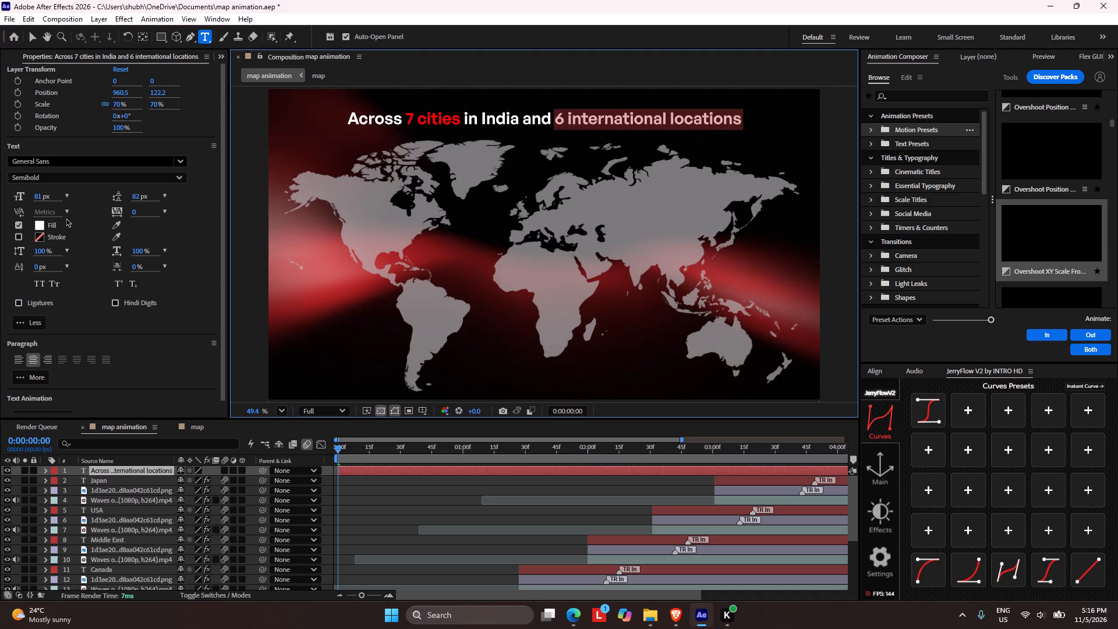
pyautogui.click(40, 226)
pyautogui.moveTo(525, 266); pyautogui.dragTo(596, 236)
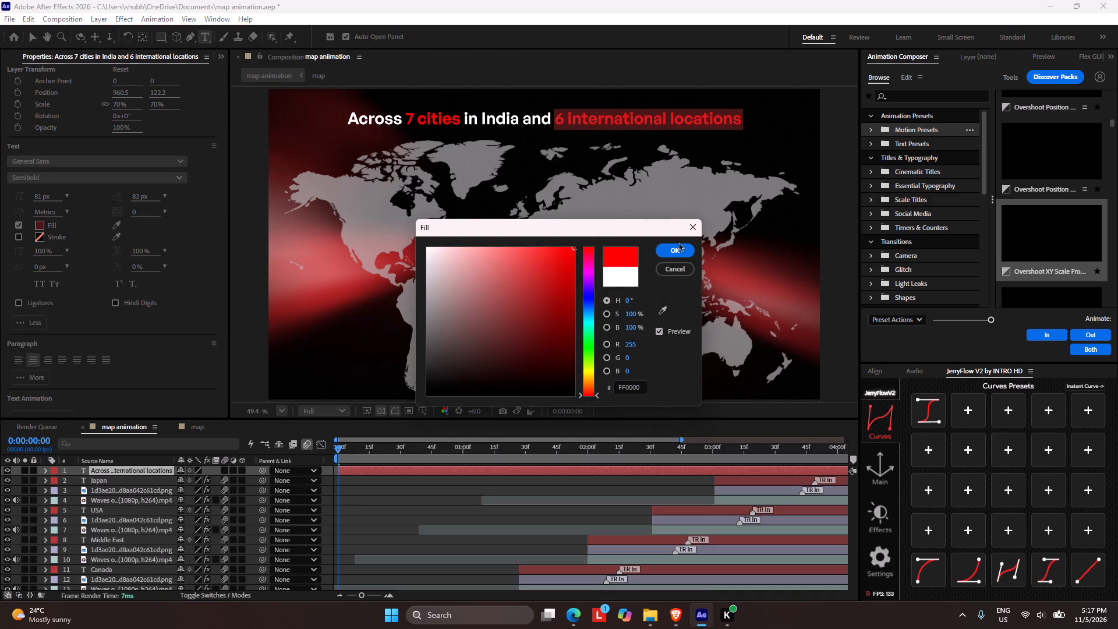
pyautogui.click(685, 255)
pyautogui.click(374, 489)
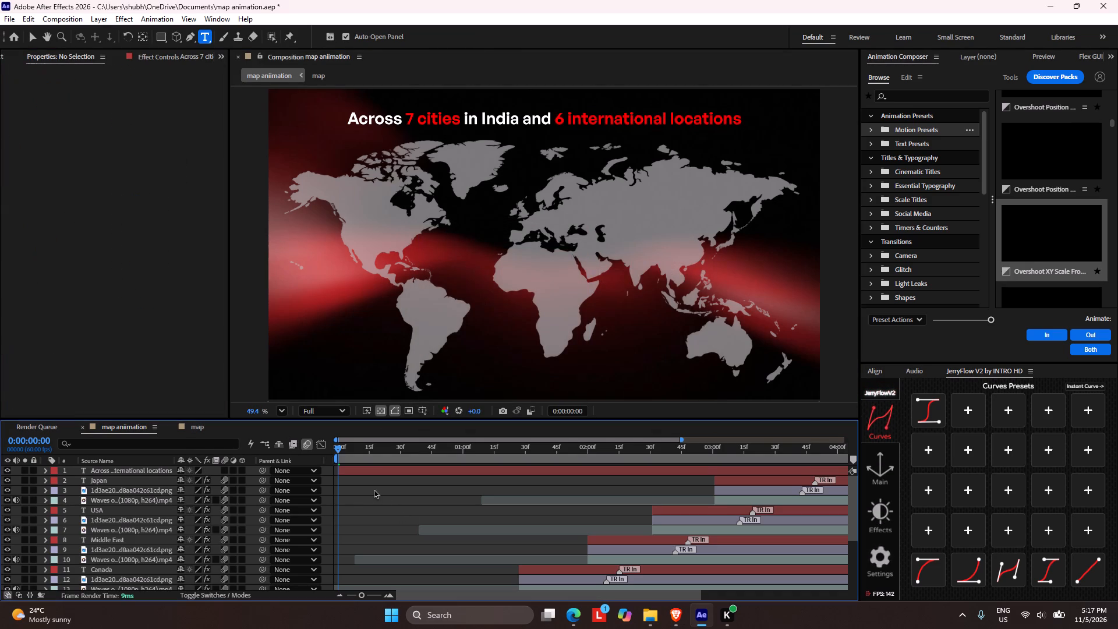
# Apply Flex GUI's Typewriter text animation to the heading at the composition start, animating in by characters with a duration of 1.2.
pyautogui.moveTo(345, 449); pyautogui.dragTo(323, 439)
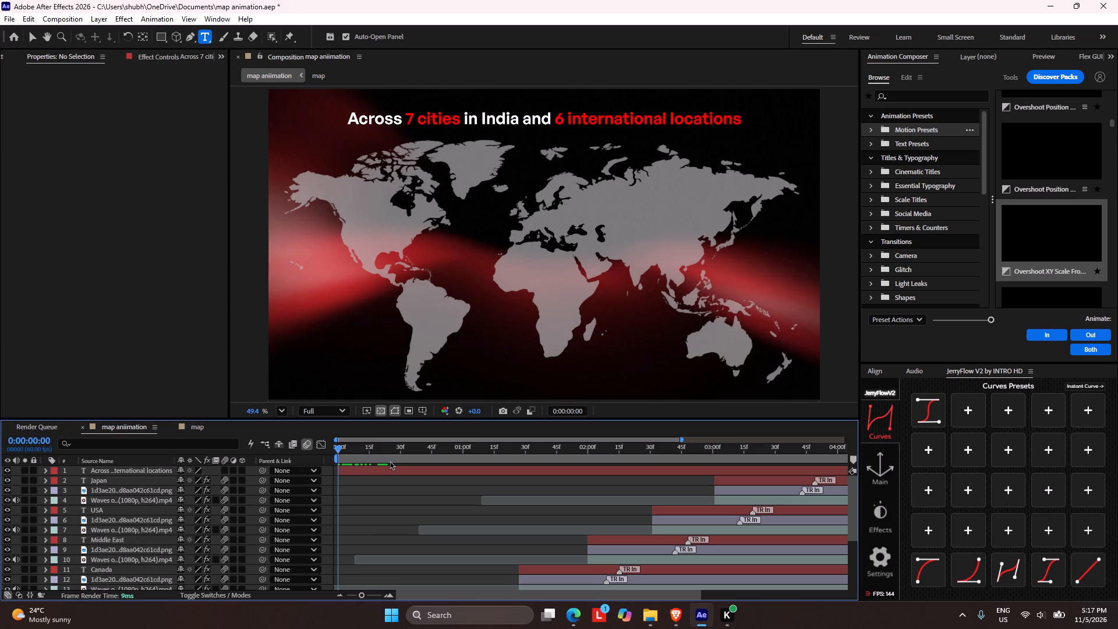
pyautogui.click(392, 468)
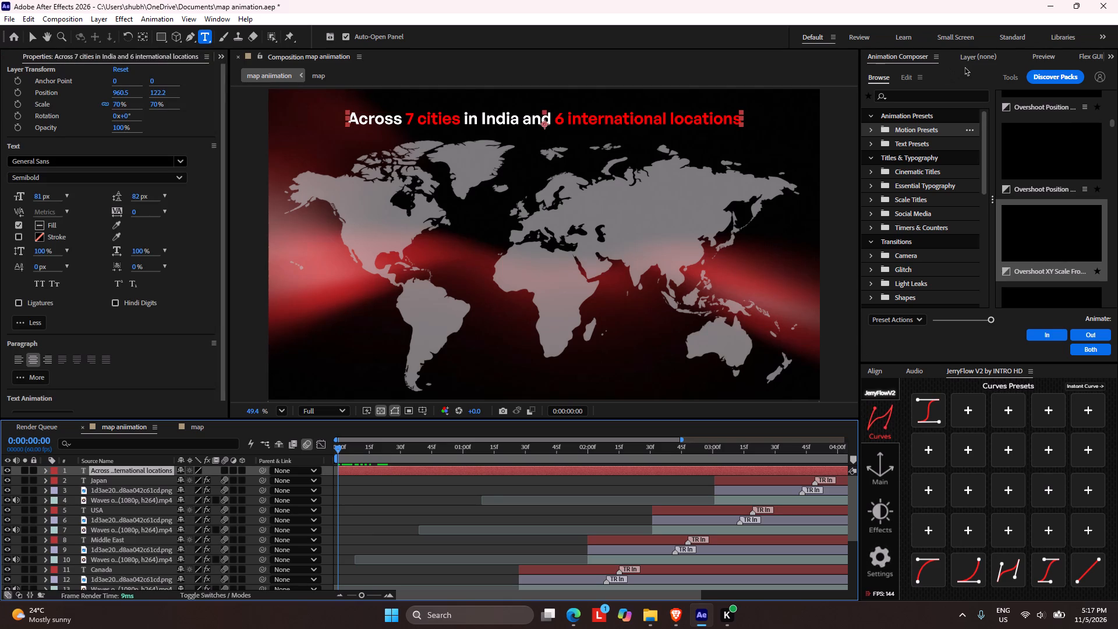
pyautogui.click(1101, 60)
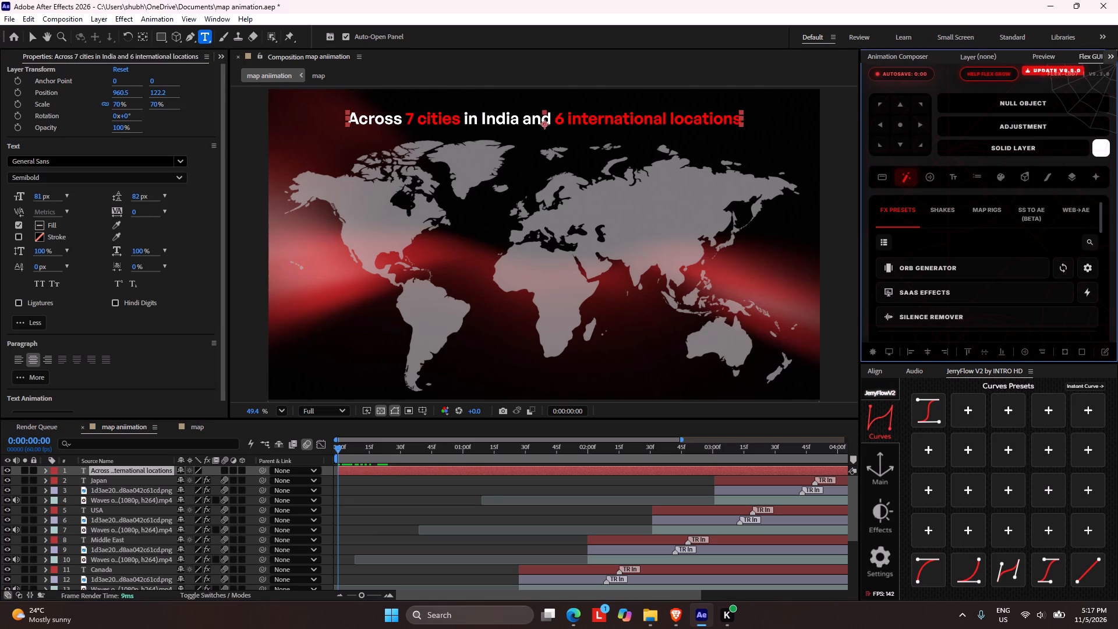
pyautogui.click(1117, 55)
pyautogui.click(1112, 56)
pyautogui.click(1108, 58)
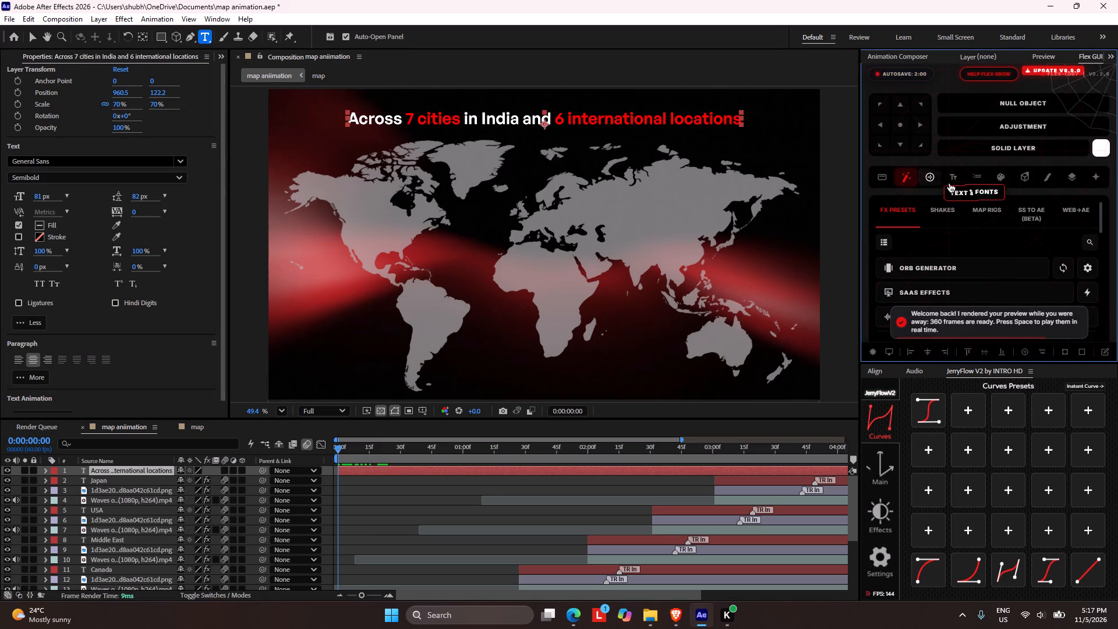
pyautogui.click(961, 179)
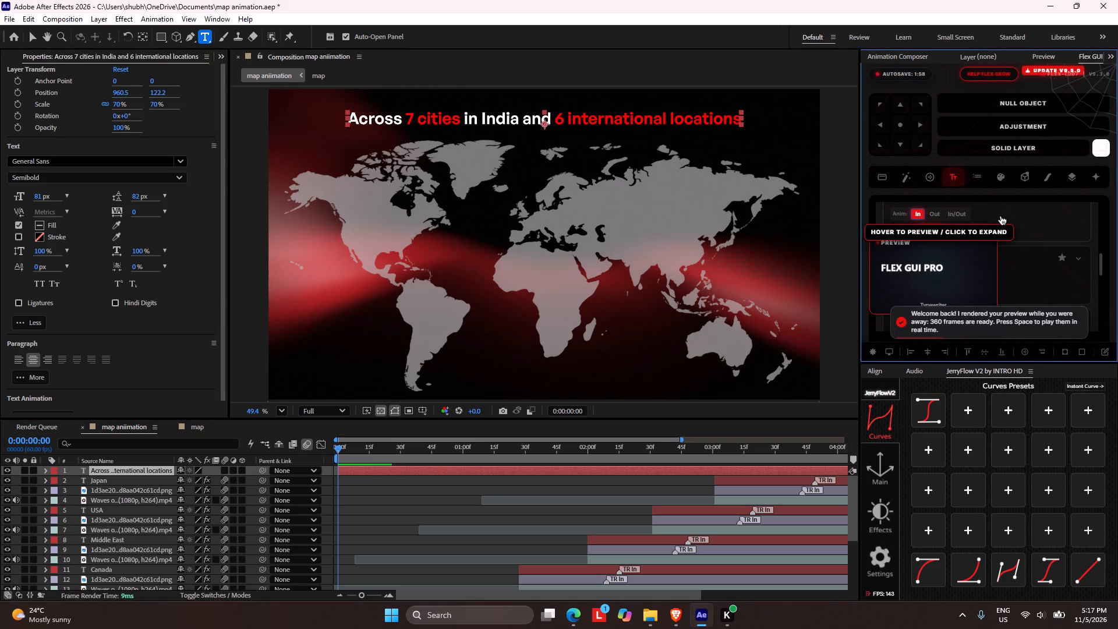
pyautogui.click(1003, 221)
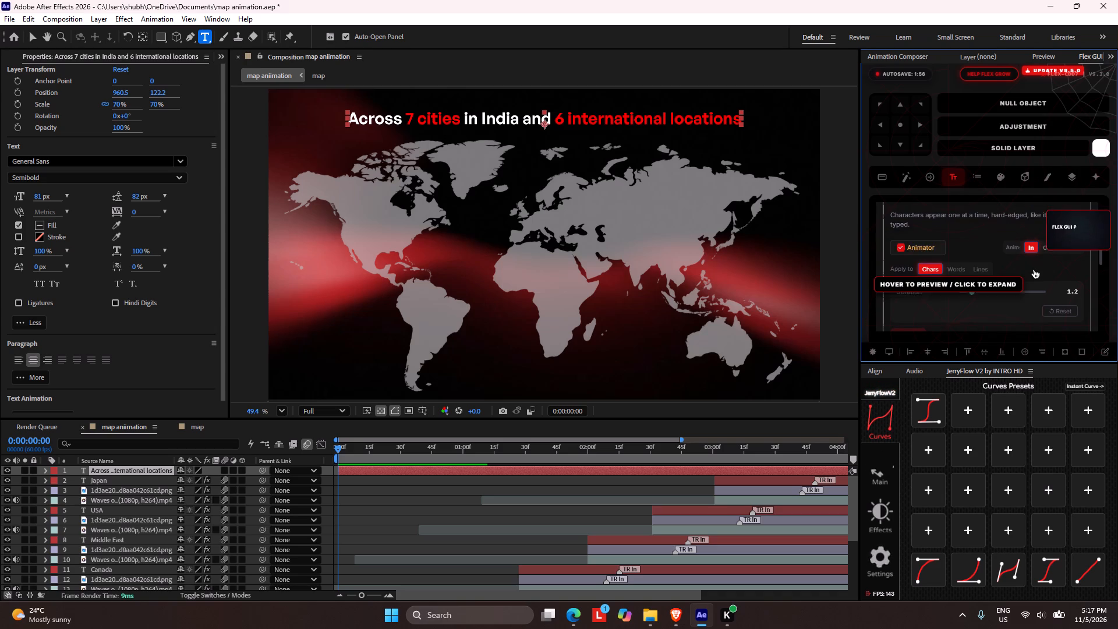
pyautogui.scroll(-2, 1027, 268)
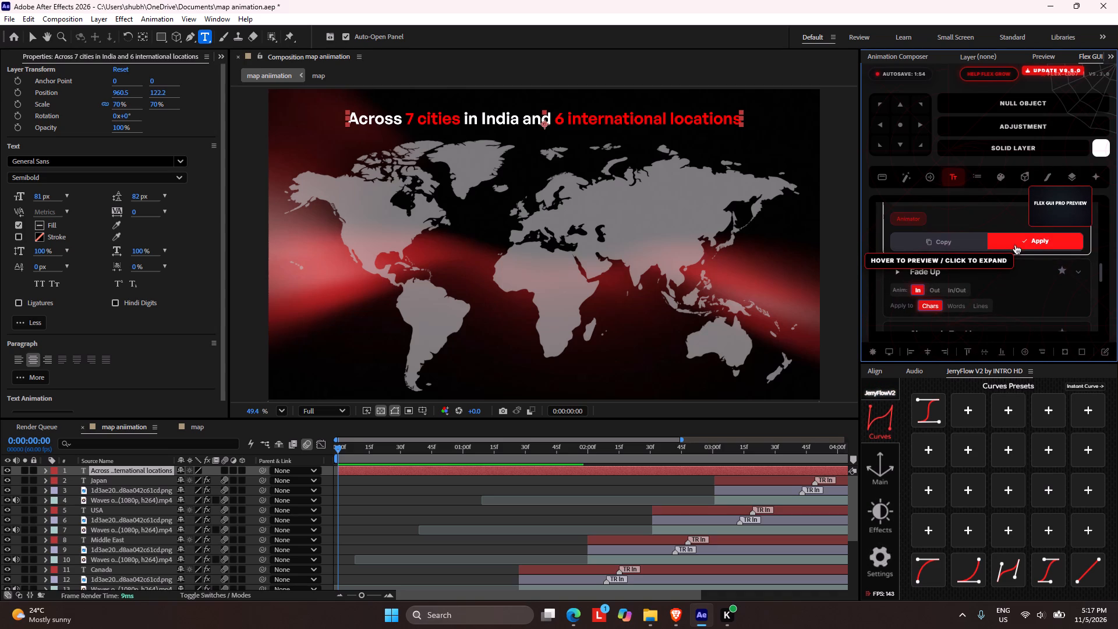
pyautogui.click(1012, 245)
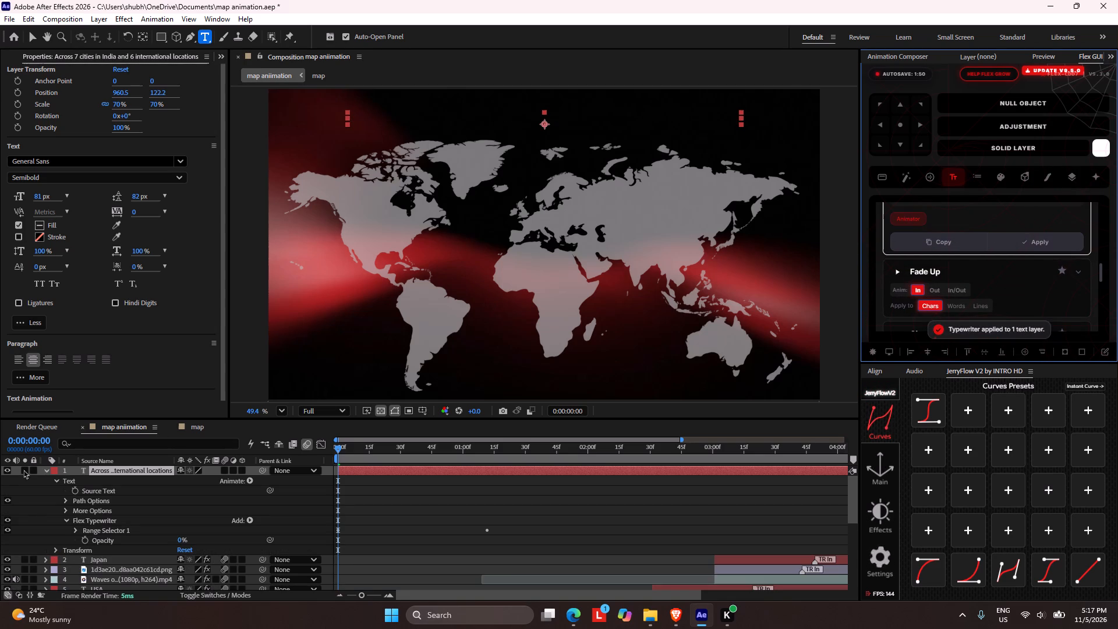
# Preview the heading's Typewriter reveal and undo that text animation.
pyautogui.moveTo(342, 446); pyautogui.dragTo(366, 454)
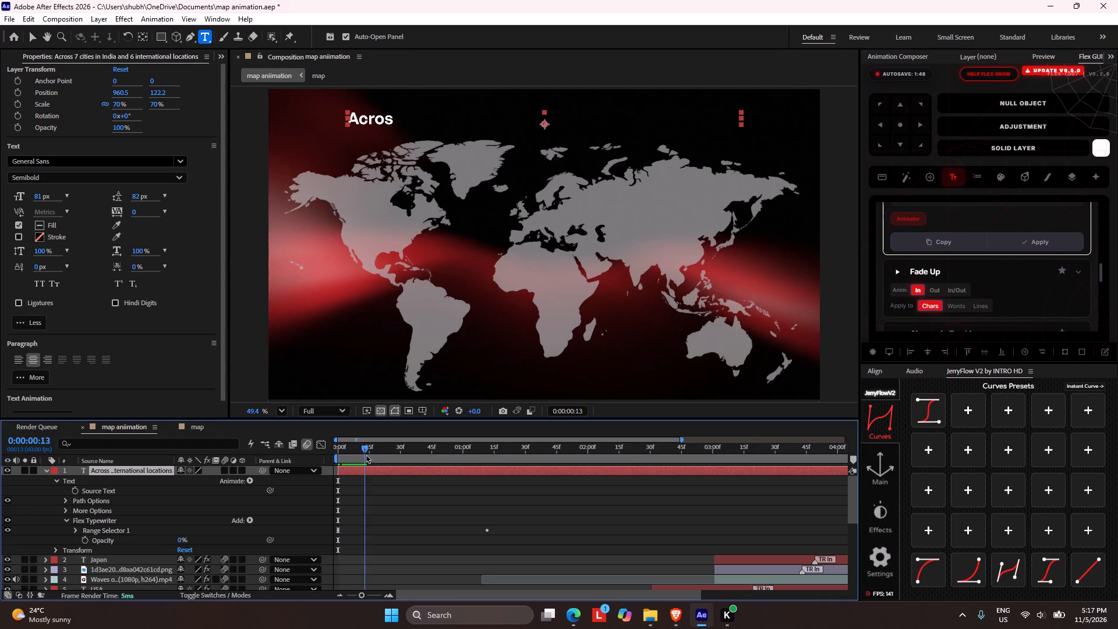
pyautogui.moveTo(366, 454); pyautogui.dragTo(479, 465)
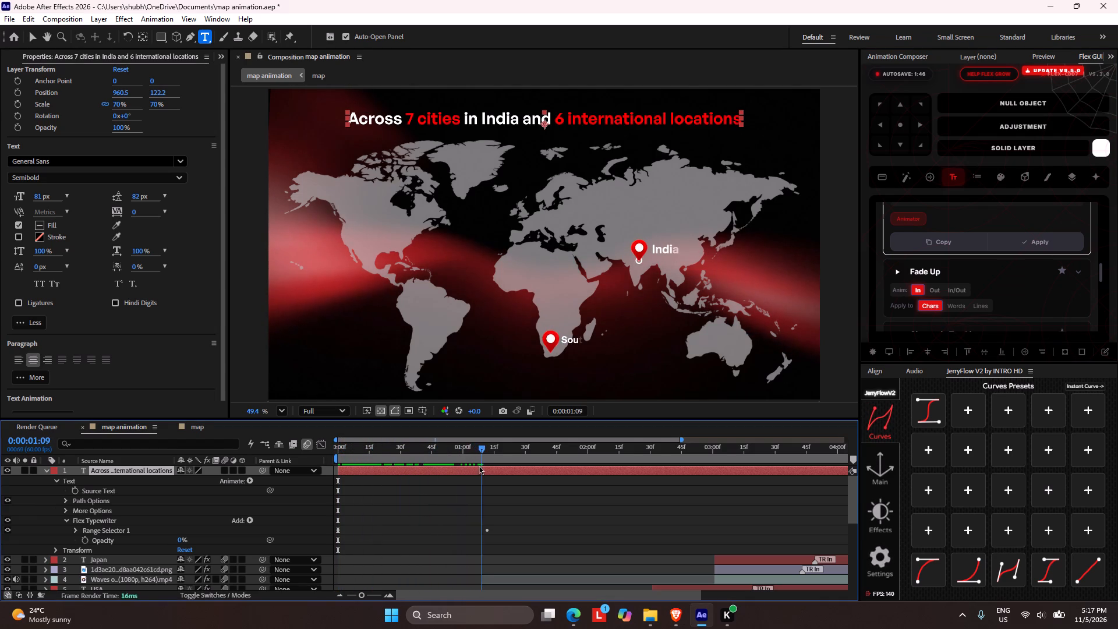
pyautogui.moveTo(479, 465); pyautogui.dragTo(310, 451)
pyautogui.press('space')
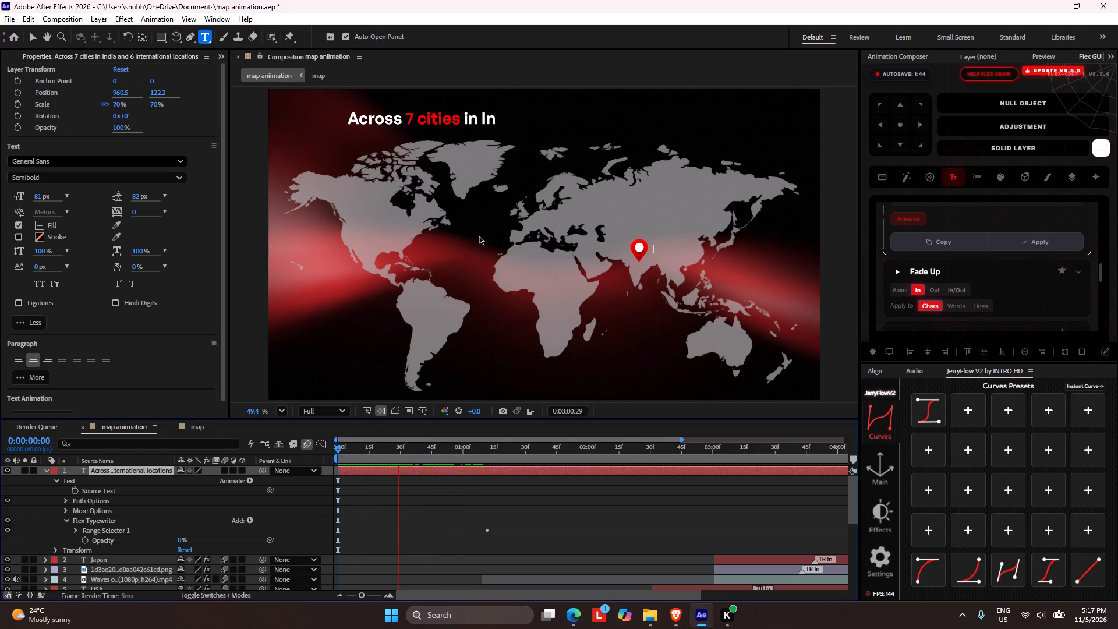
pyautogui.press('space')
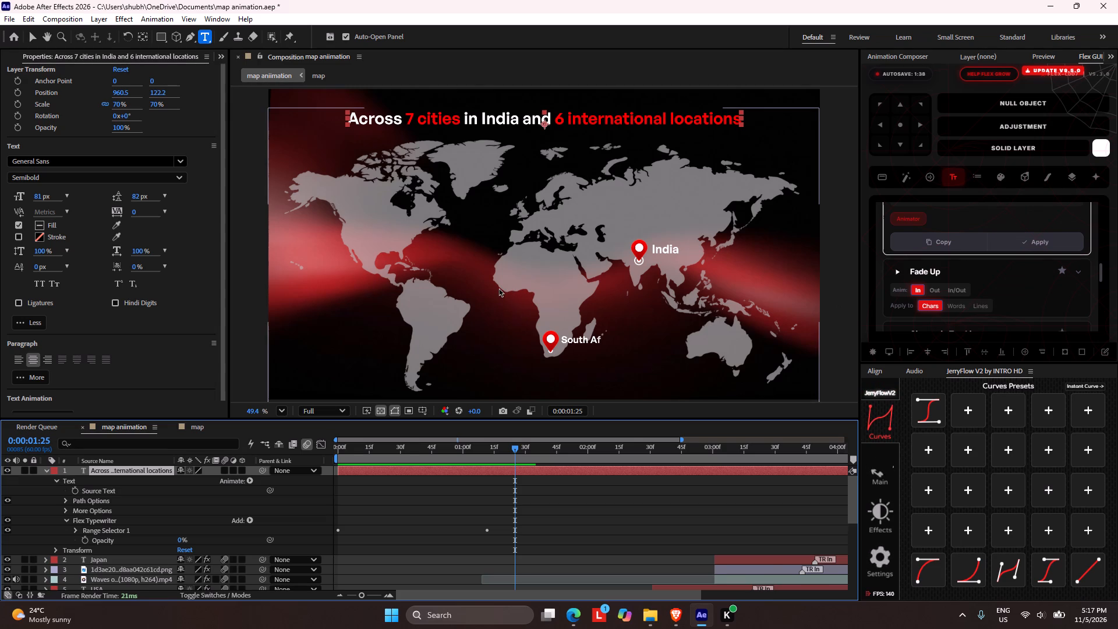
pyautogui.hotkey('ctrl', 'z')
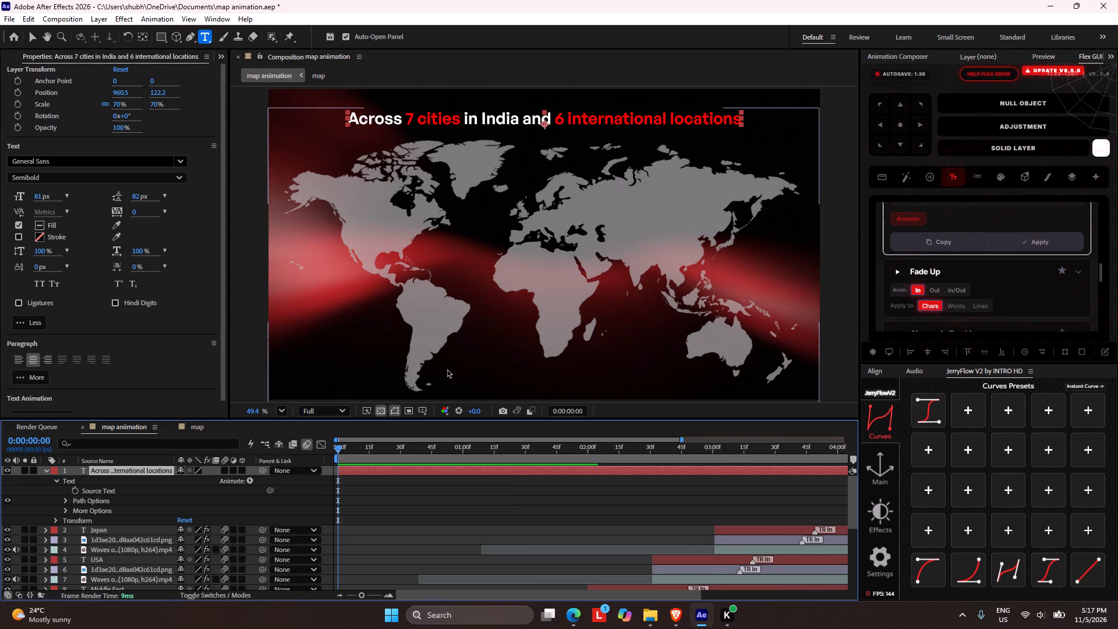
# Apply the Fade Up text animation to the heading from 0:00, by characters with a duration of 1.2, and preview the reveal.
pyautogui.moveTo(344, 448); pyautogui.dragTo(402, 443)
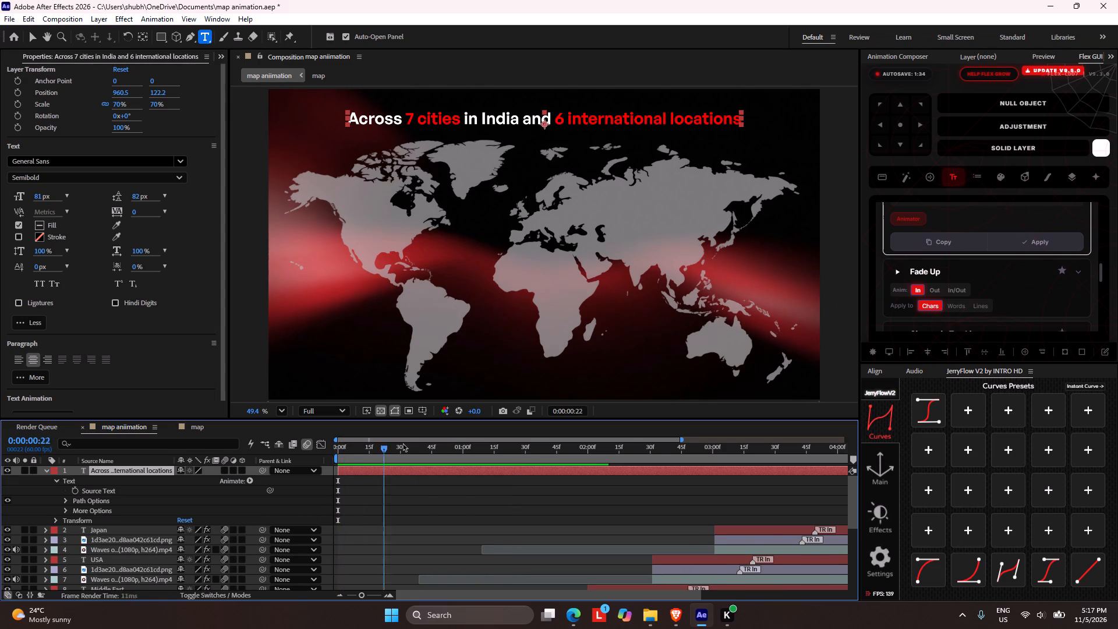
pyautogui.moveTo(402, 443); pyautogui.dragTo(684, 465)
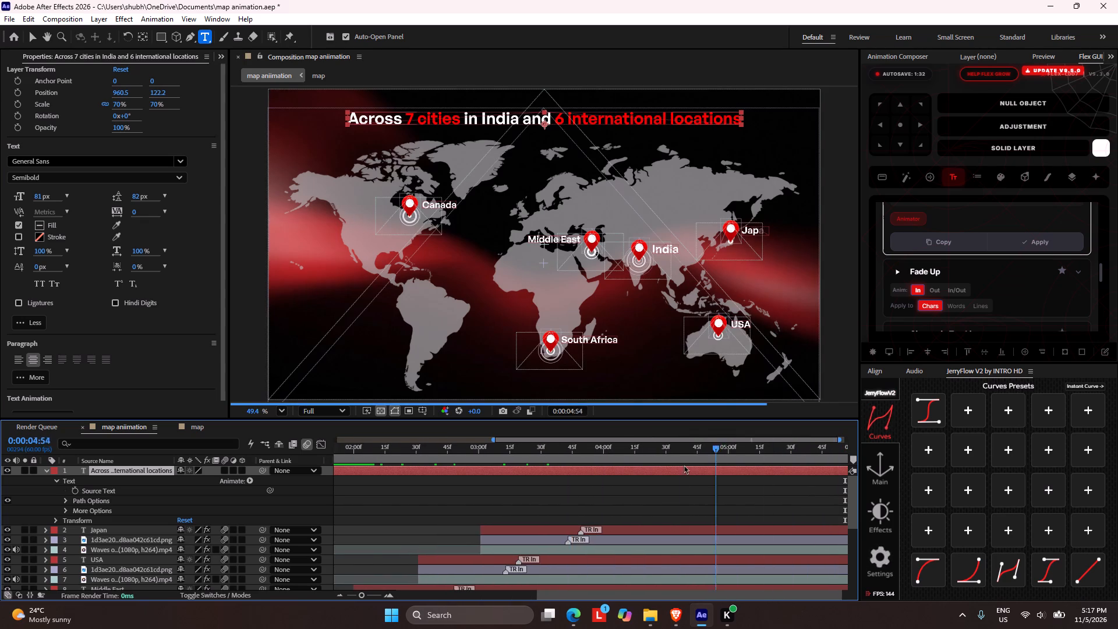
pyautogui.moveTo(684, 465); pyautogui.dragTo(240, 469)
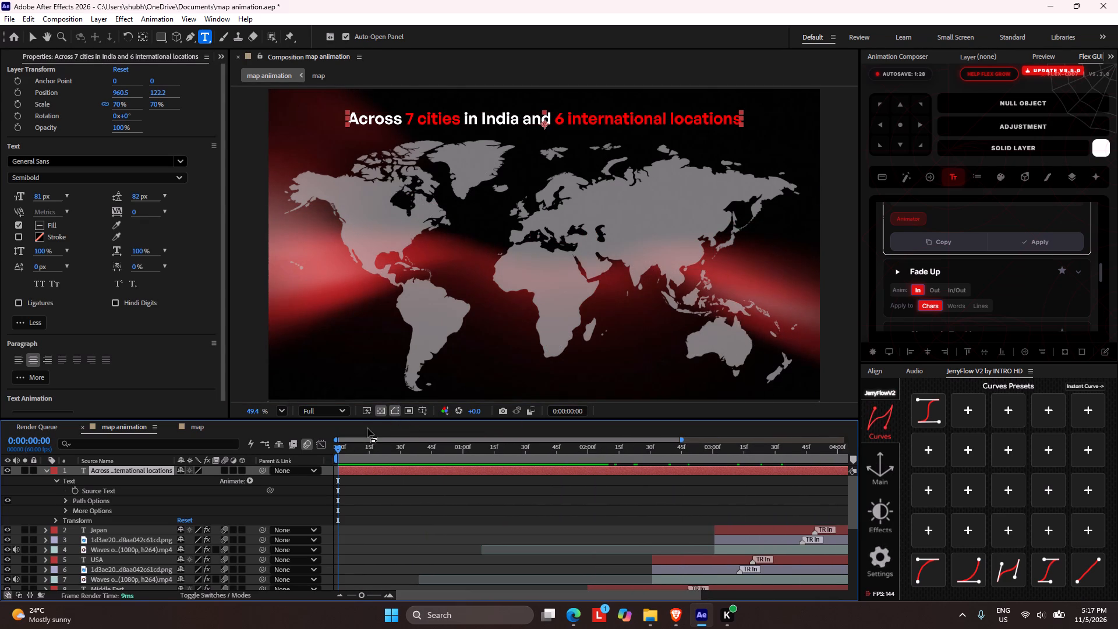
pyautogui.moveTo(347, 451); pyautogui.dragTo(237, 455)
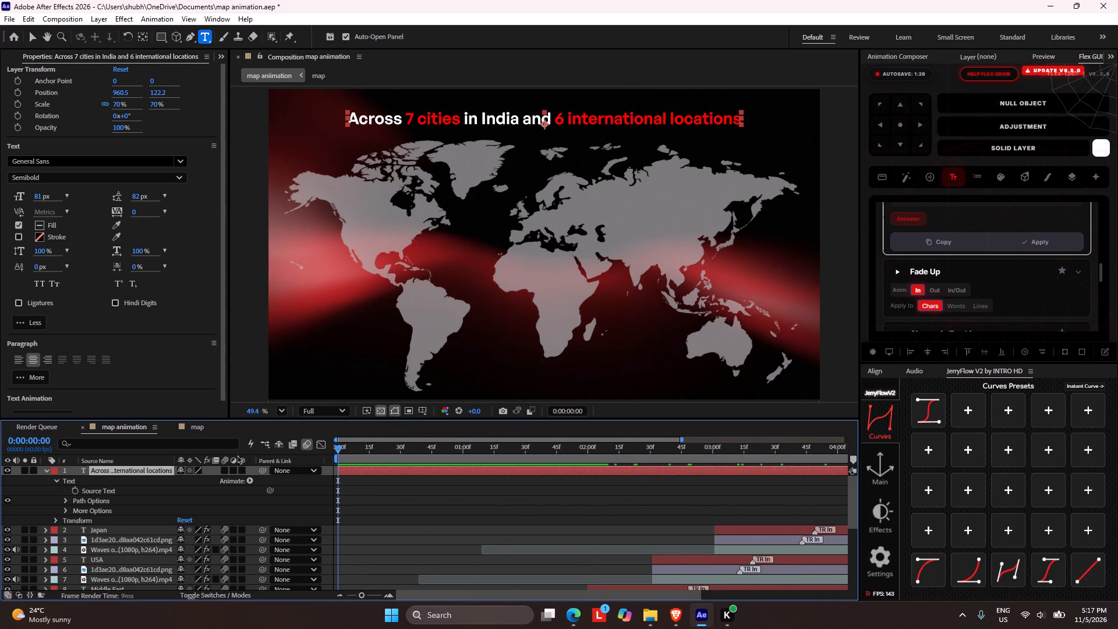
pyautogui.moveTo(237, 455); pyautogui.dragTo(336, 452)
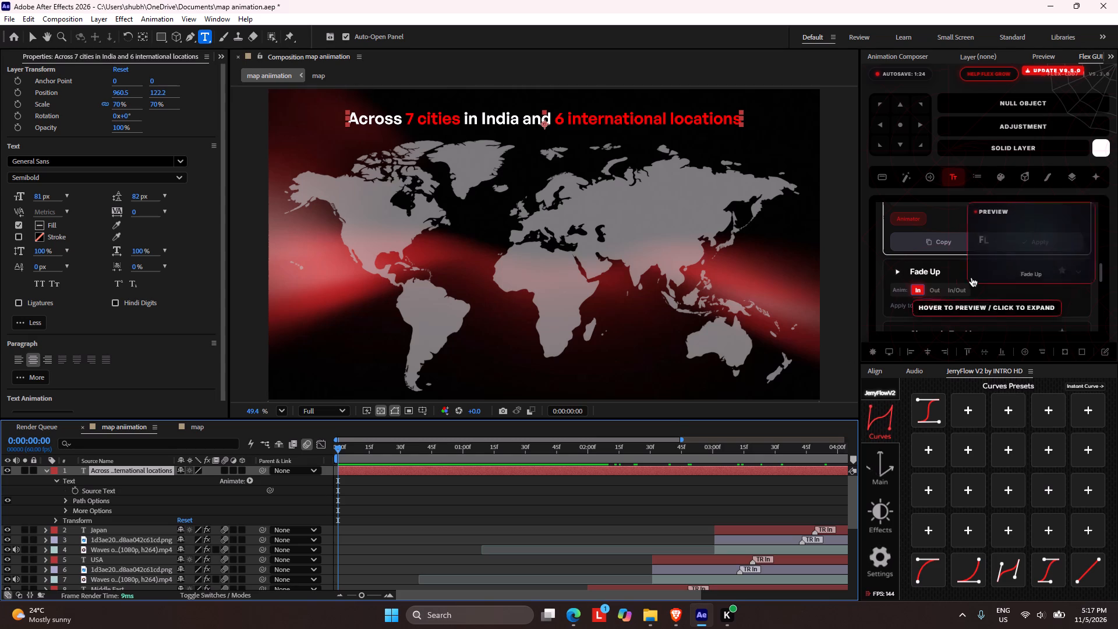
pyautogui.click(981, 278)
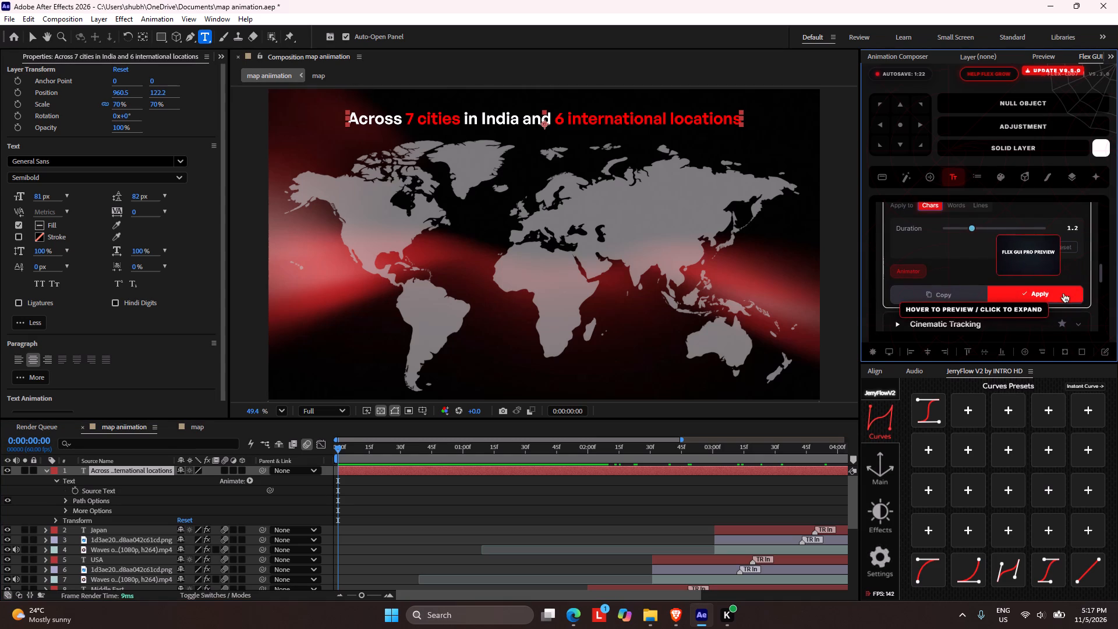
pyautogui.click(1045, 295)
pyautogui.moveTo(344, 447); pyautogui.dragTo(345, 447)
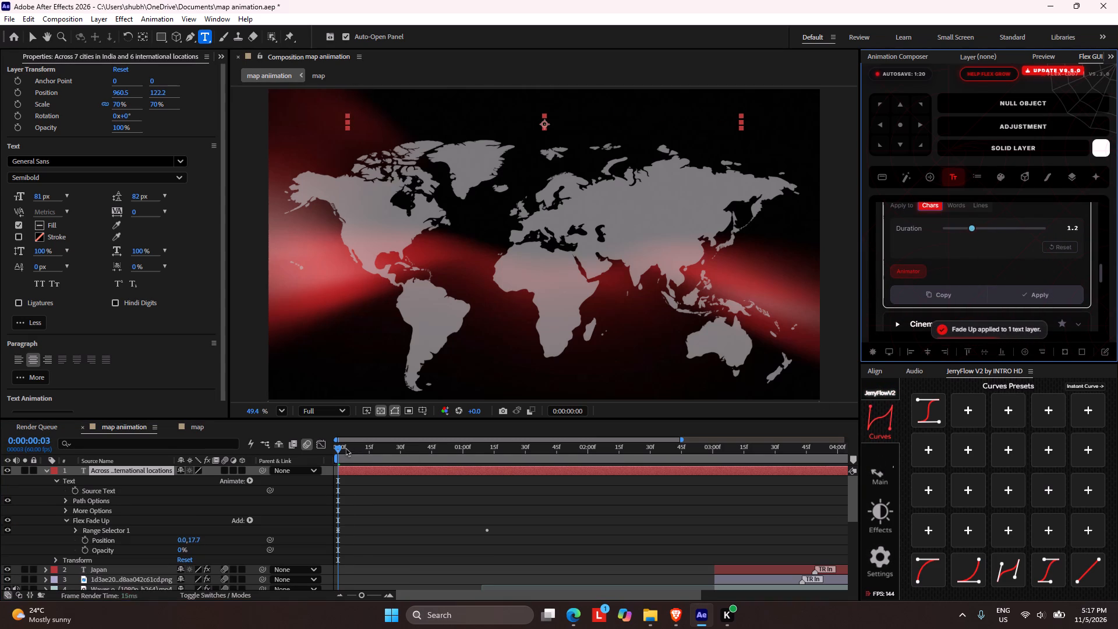
pyautogui.moveTo(345, 447); pyautogui.dragTo(479, 458)
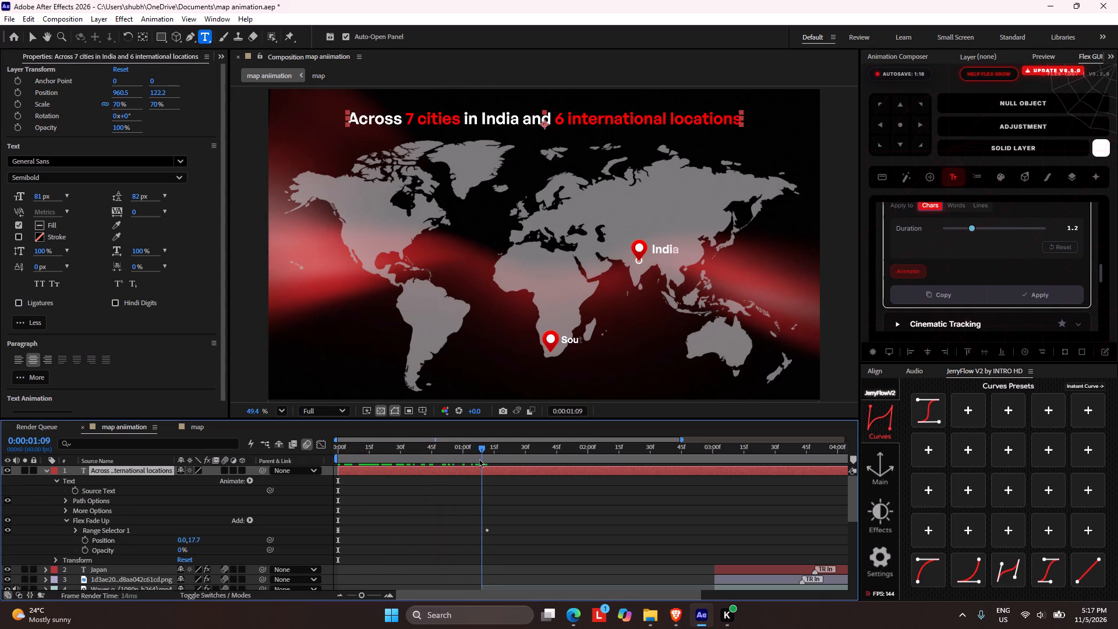
pyautogui.moveTo(479, 458); pyautogui.dragTo(516, 474)
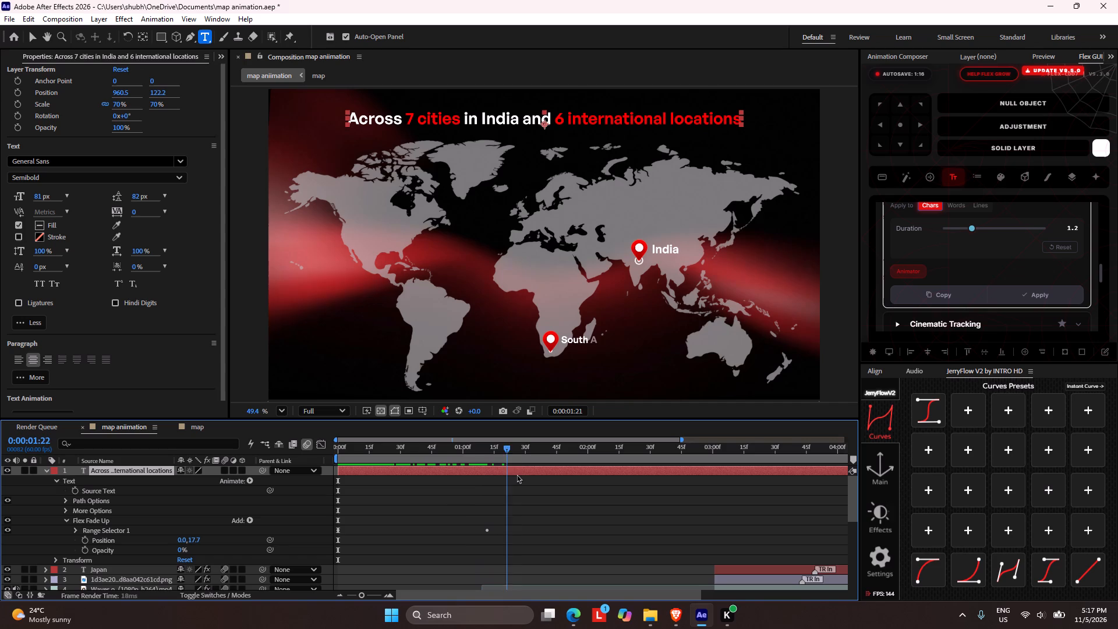
pyautogui.moveTo(516, 474); pyautogui.dragTo(358, 461)
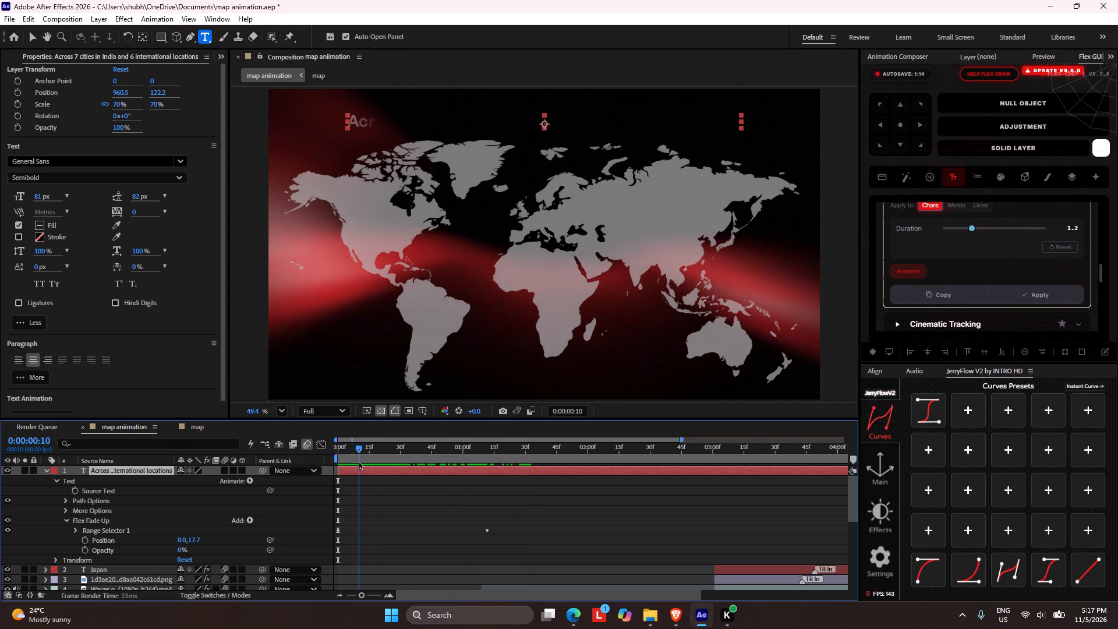
pyautogui.moveTo(358, 461); pyautogui.dragTo(482, 449)
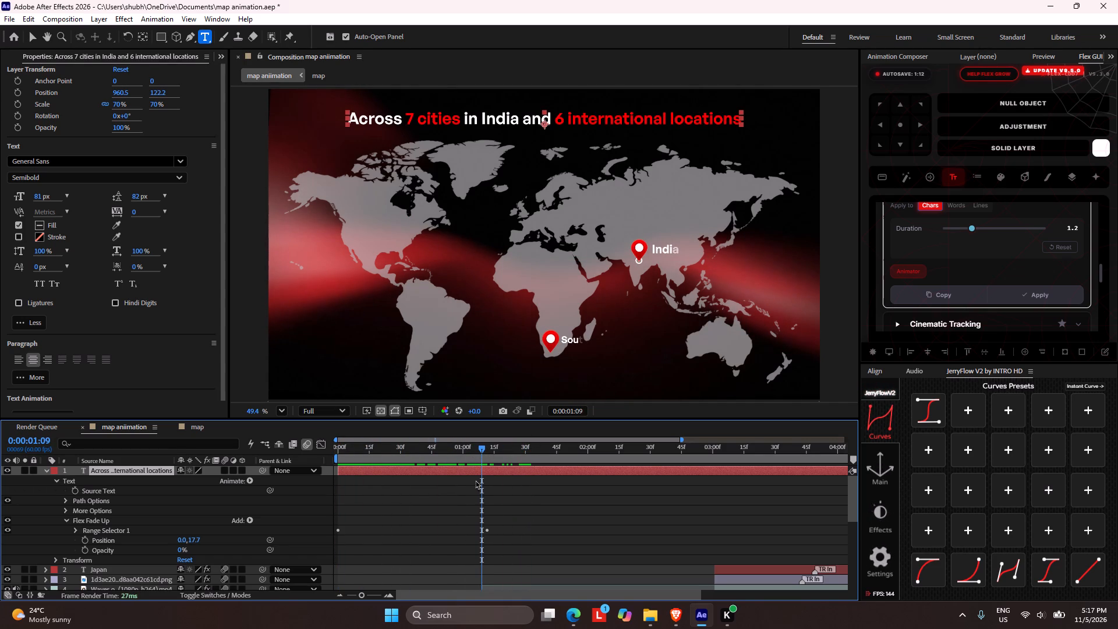
# Add the Deep Glow 2 effect to the heading text layer.
pyautogui.click(459, 475)
pyautogui.hotkey('ctrl', 'space')
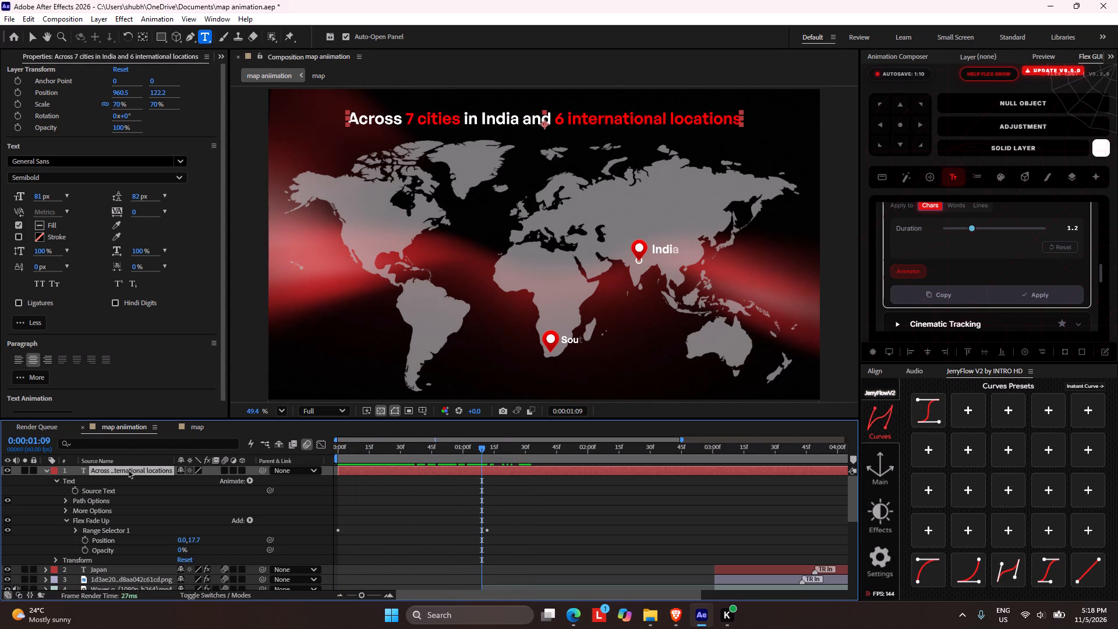
pyautogui.press('d')
pyautogui.write('ee')
pyautogui.click(106, 486)
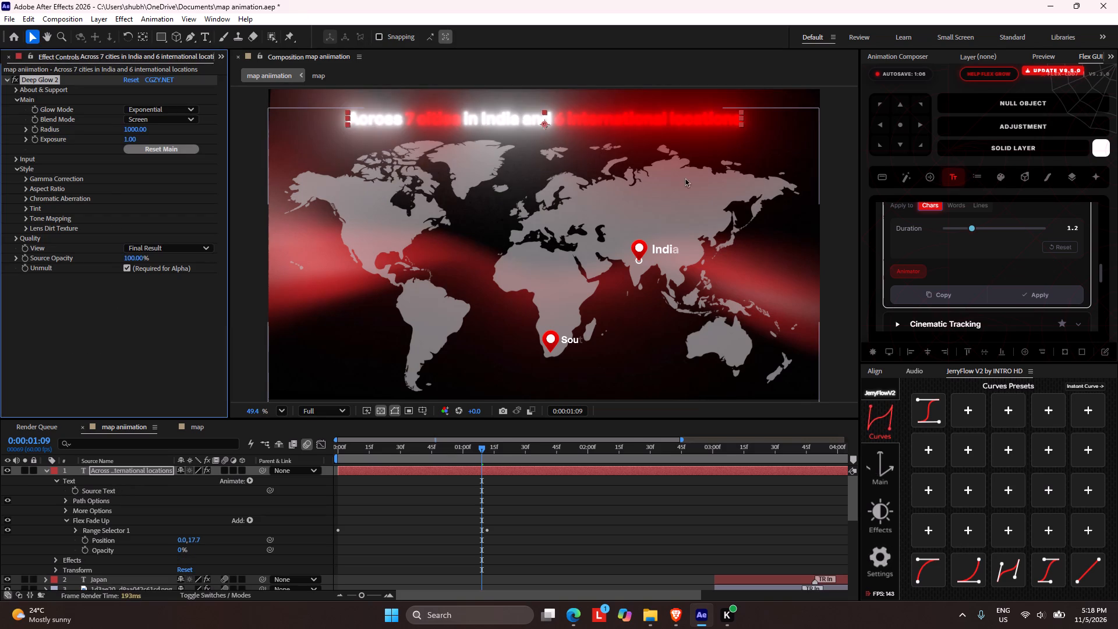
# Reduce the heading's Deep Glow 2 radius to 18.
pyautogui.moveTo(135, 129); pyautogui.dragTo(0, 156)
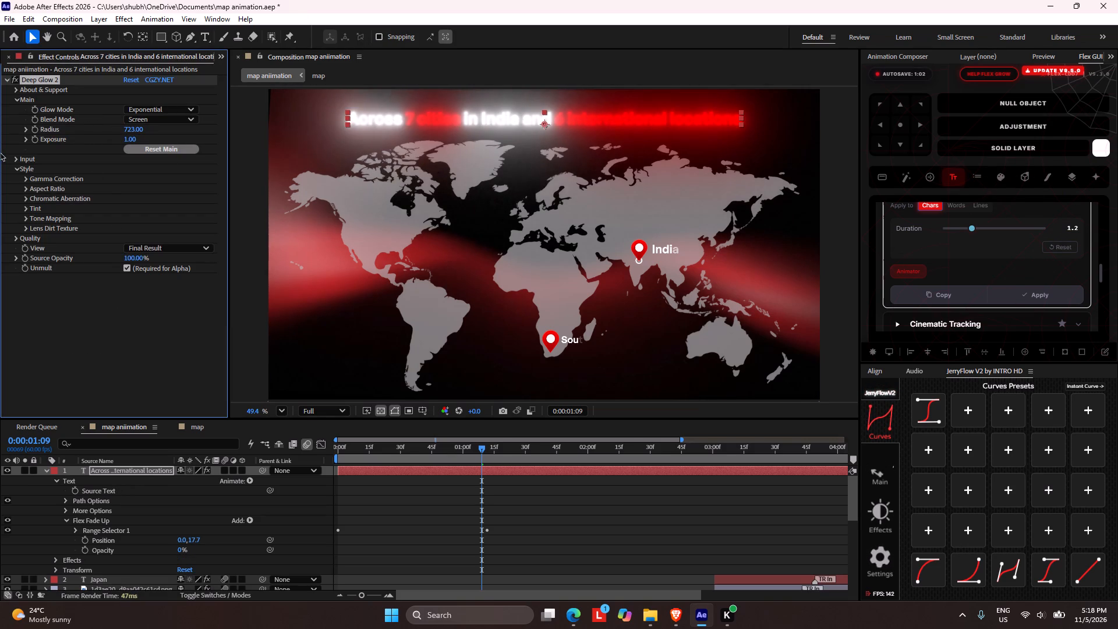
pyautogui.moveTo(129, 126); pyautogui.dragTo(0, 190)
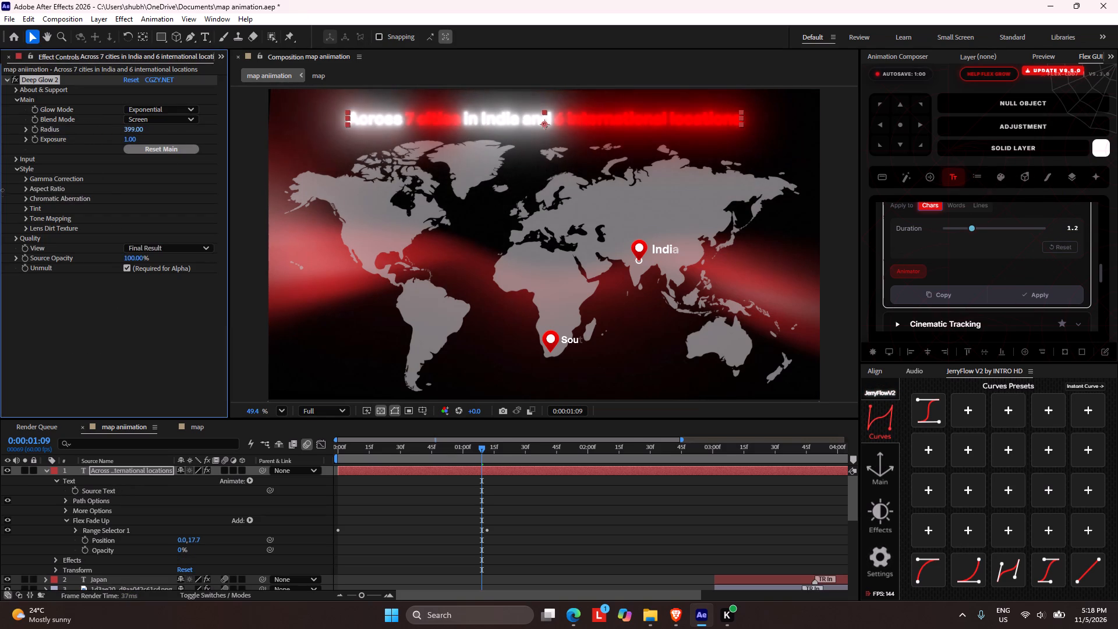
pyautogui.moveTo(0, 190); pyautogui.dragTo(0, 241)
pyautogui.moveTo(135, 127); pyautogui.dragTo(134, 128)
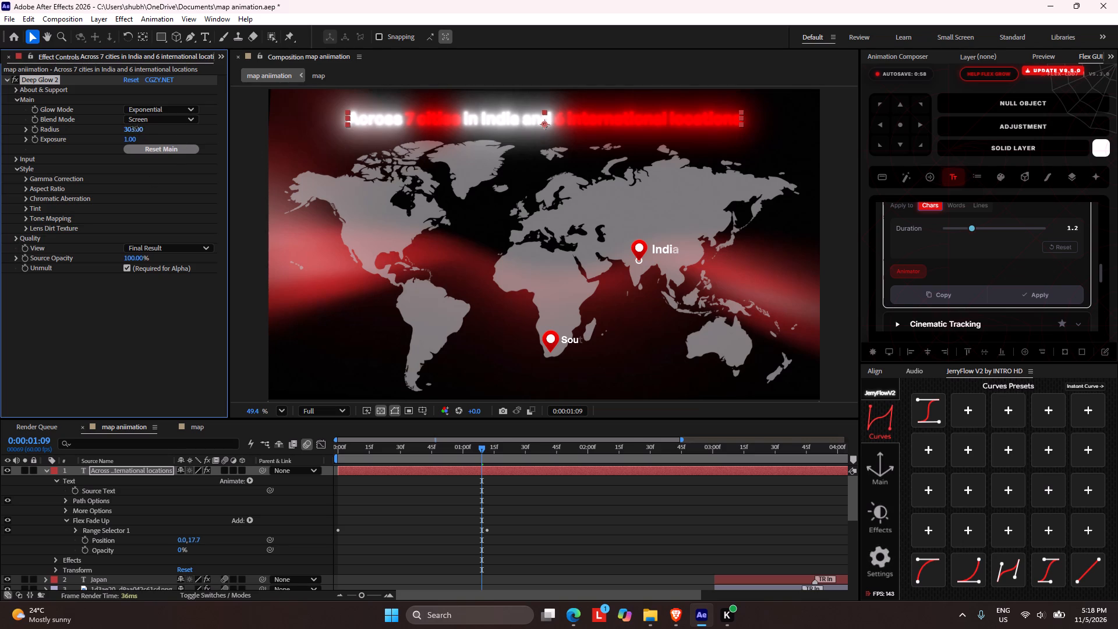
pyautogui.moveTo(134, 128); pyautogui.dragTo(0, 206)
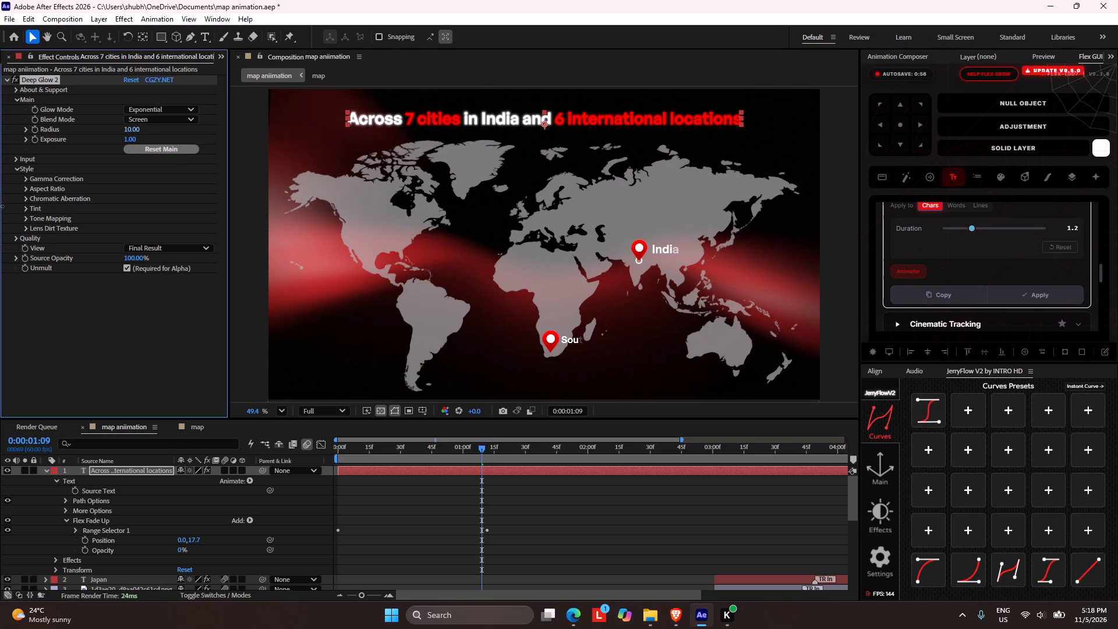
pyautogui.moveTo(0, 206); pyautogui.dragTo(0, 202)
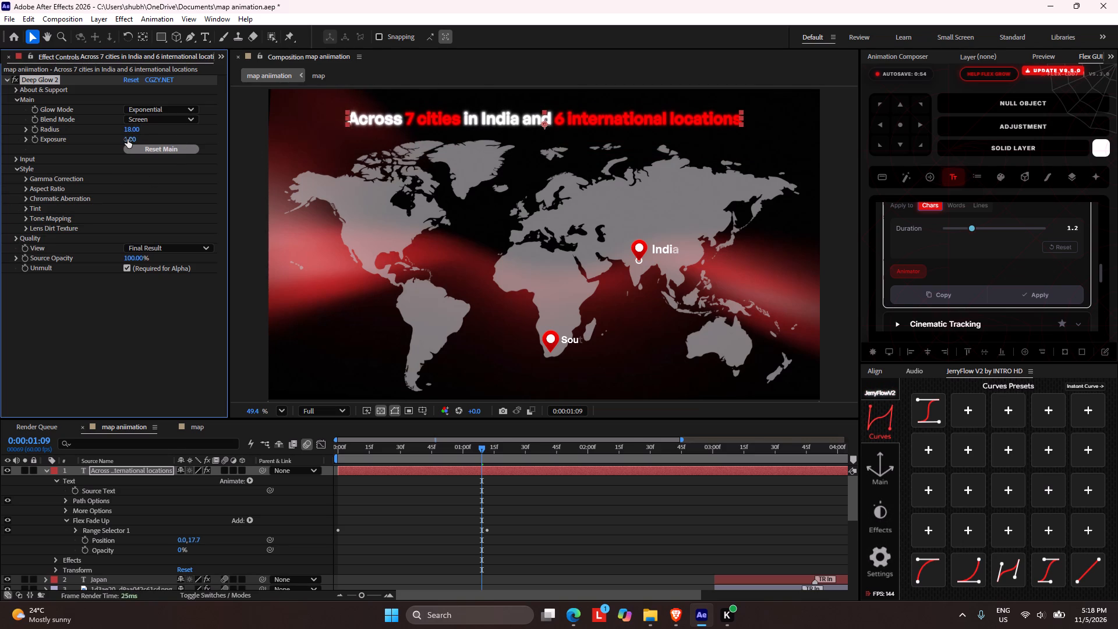
# Lower the heading's Deep Glow 2 exposure to 0.43.
pyautogui.moveTo(128, 139); pyautogui.dragTo(110, 142)
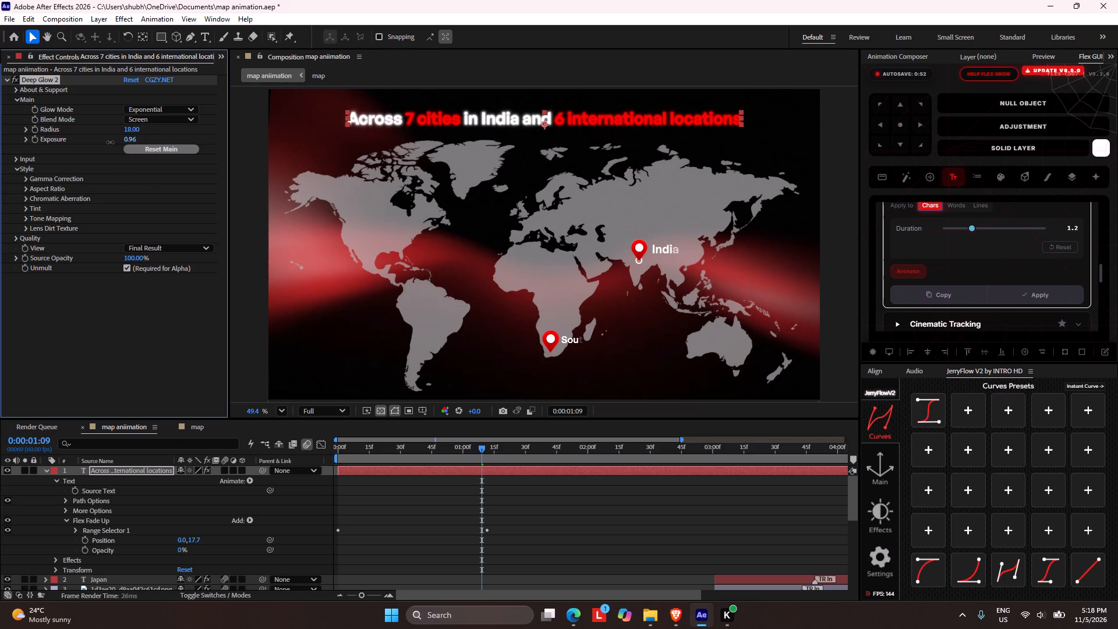
pyautogui.moveTo(110, 142); pyautogui.dragTo(0, 173)
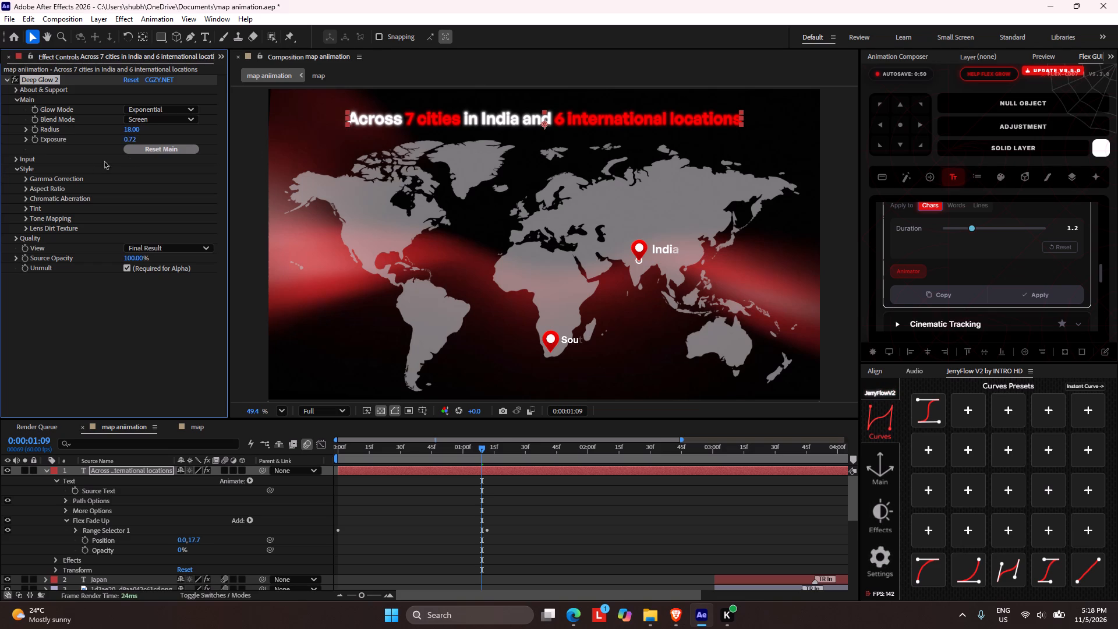
pyautogui.moveTo(131, 138); pyautogui.dragTo(0, 147)
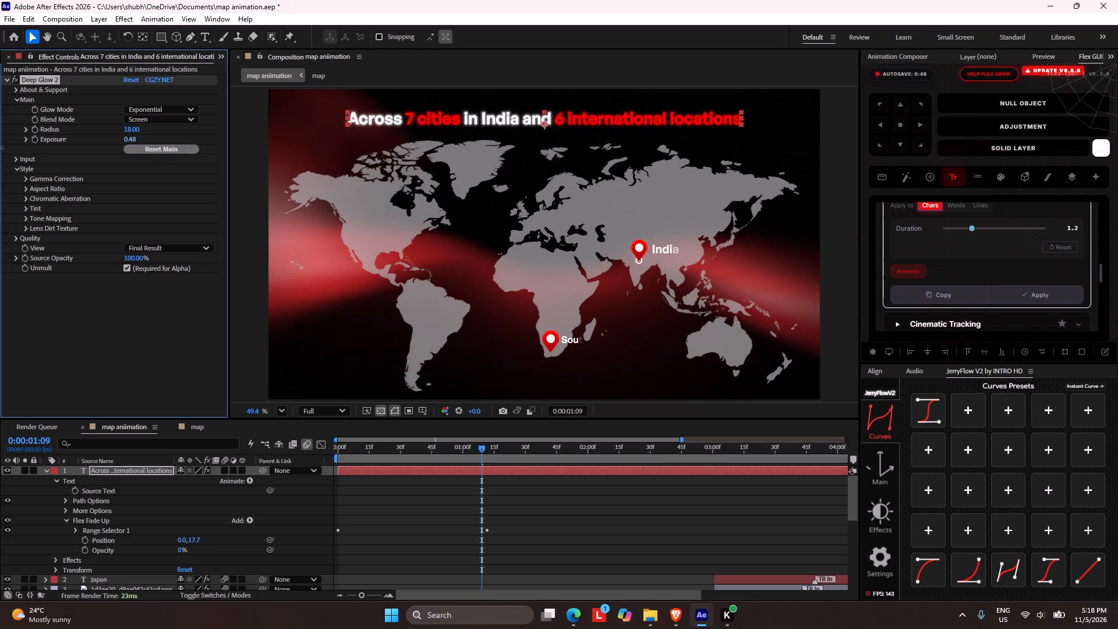
pyautogui.moveTo(0, 147); pyautogui.dragTo(0, 177)
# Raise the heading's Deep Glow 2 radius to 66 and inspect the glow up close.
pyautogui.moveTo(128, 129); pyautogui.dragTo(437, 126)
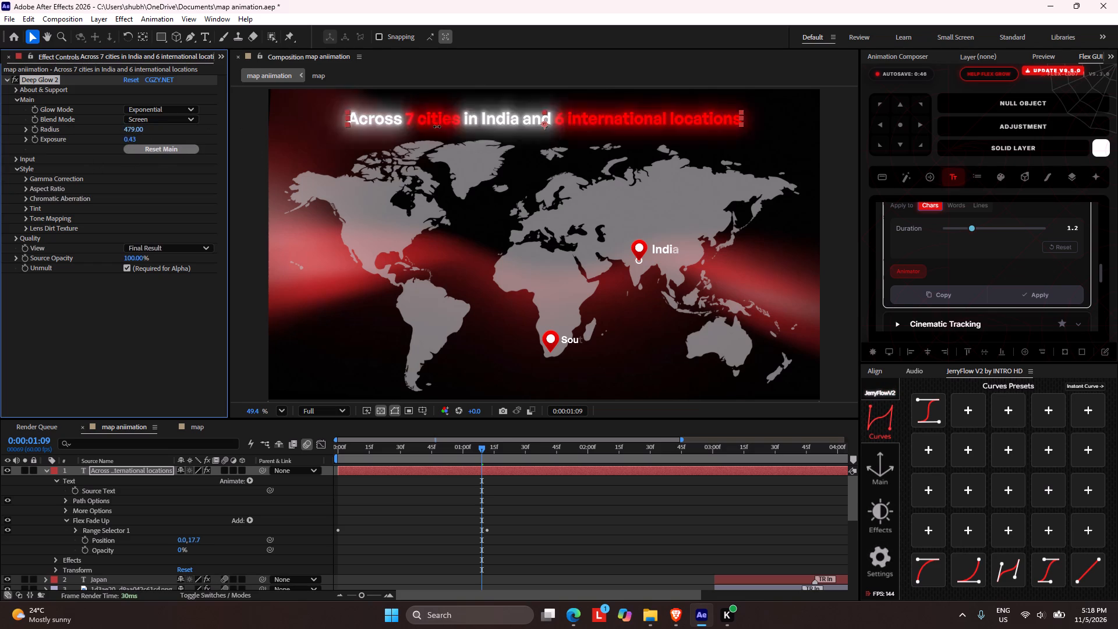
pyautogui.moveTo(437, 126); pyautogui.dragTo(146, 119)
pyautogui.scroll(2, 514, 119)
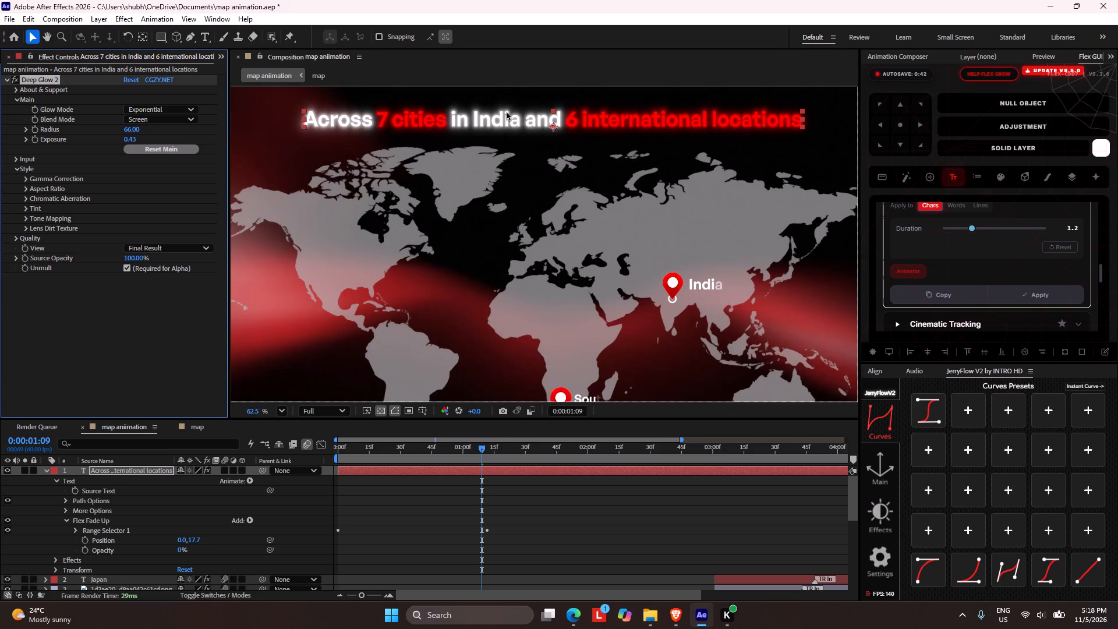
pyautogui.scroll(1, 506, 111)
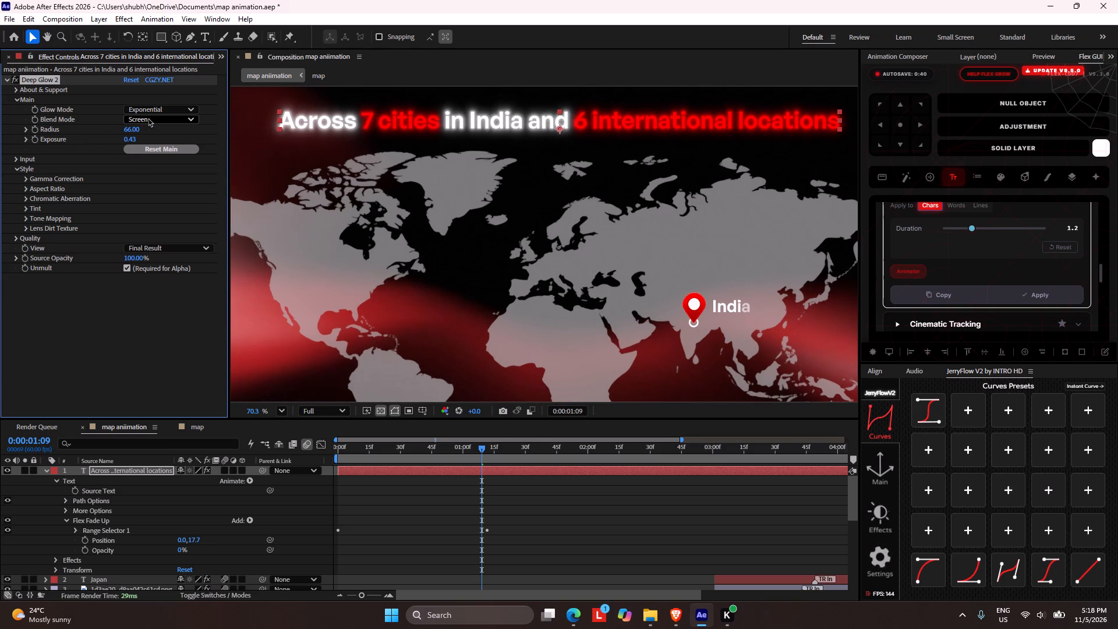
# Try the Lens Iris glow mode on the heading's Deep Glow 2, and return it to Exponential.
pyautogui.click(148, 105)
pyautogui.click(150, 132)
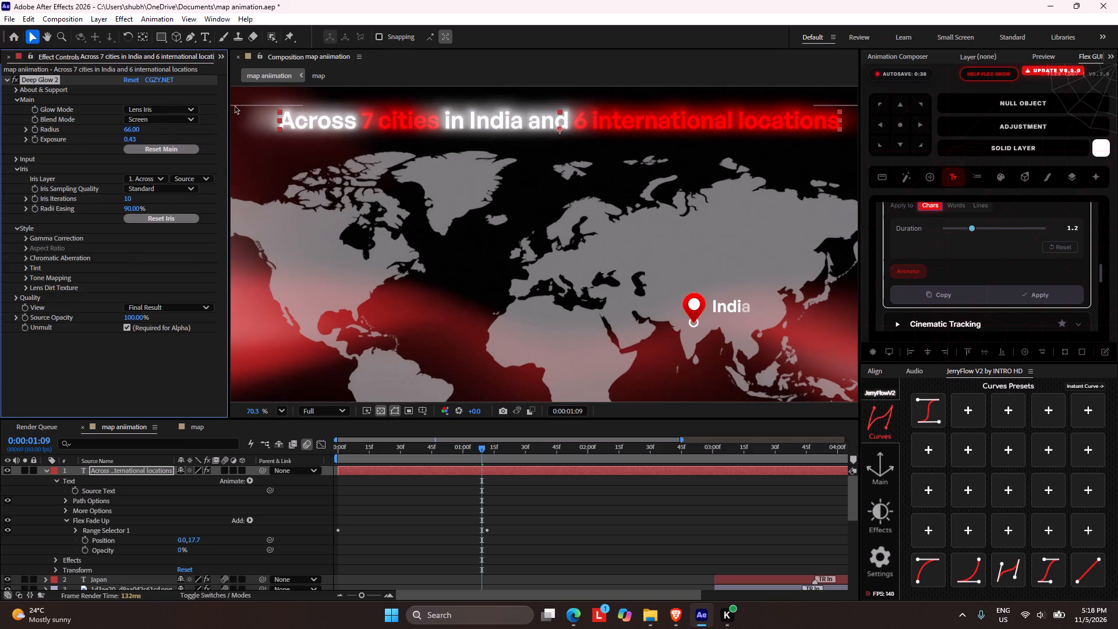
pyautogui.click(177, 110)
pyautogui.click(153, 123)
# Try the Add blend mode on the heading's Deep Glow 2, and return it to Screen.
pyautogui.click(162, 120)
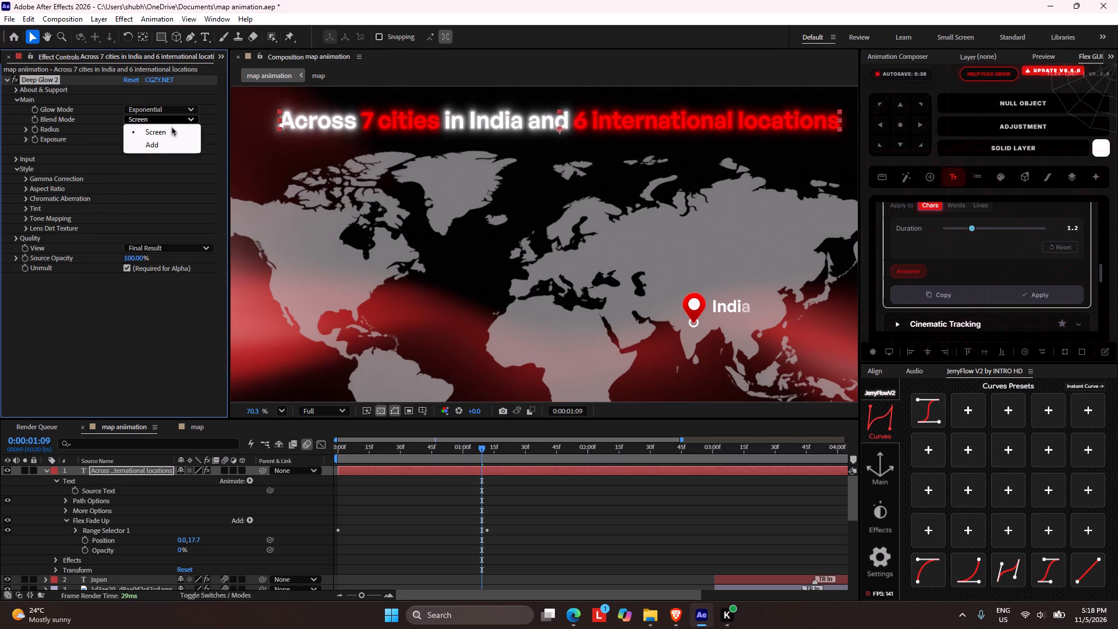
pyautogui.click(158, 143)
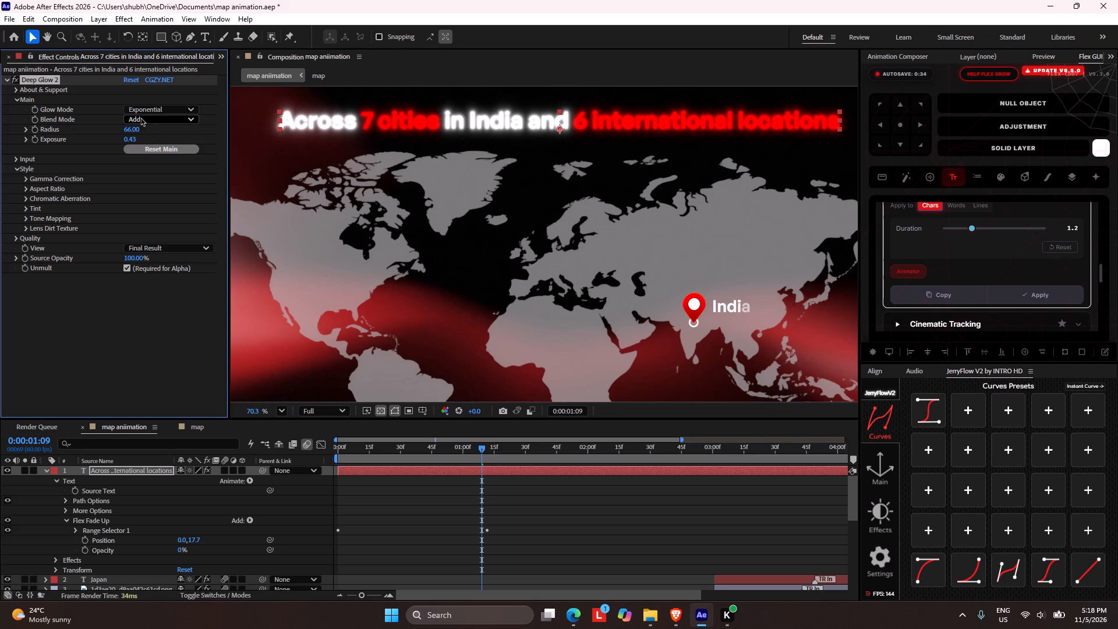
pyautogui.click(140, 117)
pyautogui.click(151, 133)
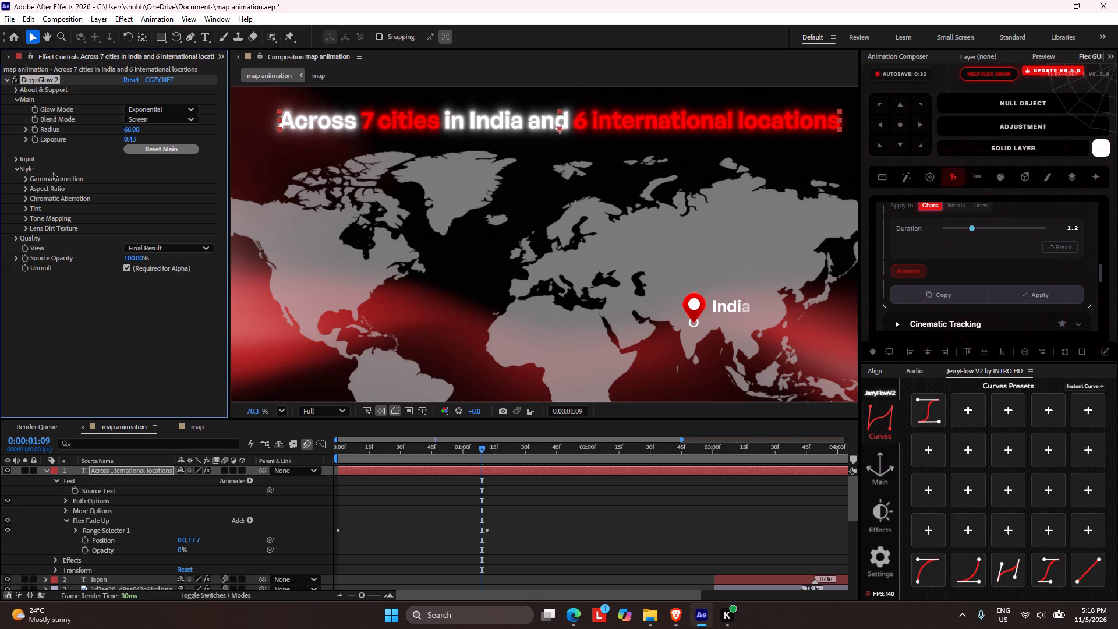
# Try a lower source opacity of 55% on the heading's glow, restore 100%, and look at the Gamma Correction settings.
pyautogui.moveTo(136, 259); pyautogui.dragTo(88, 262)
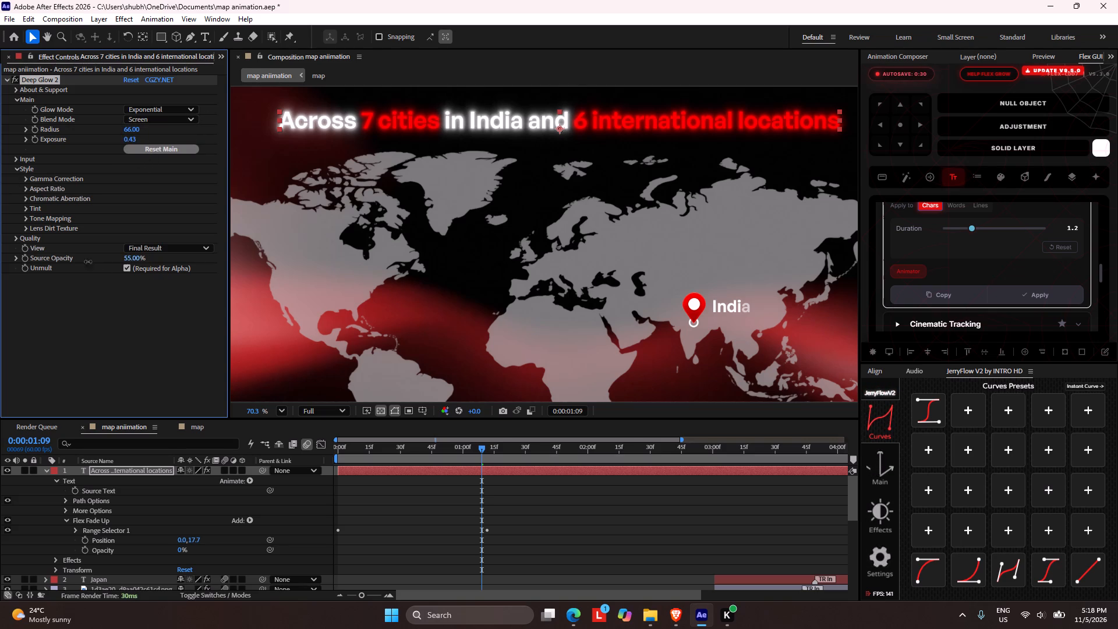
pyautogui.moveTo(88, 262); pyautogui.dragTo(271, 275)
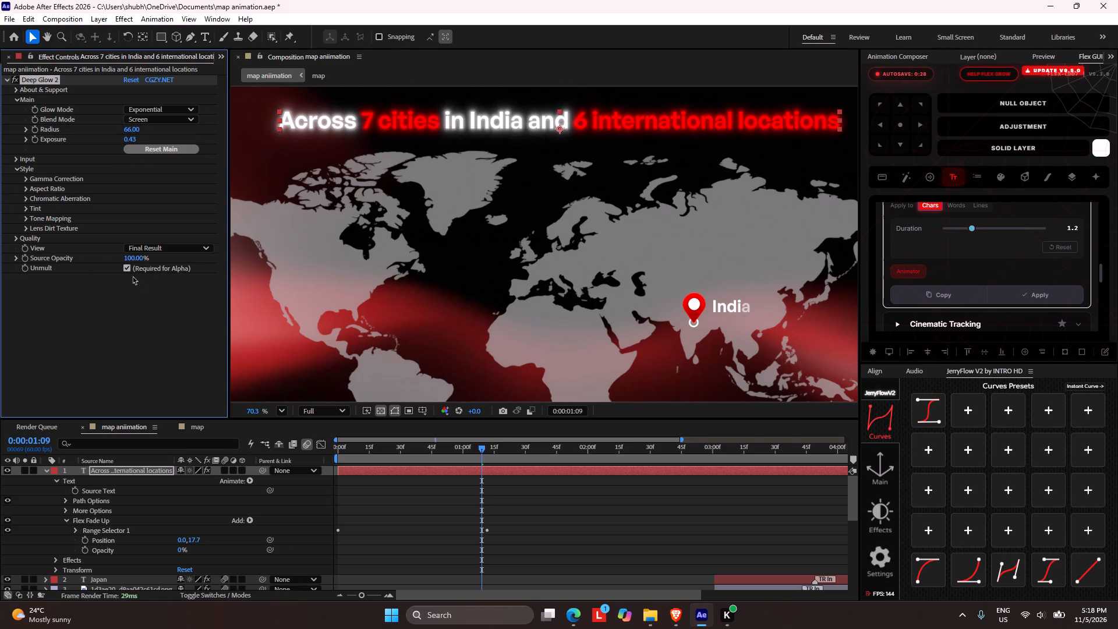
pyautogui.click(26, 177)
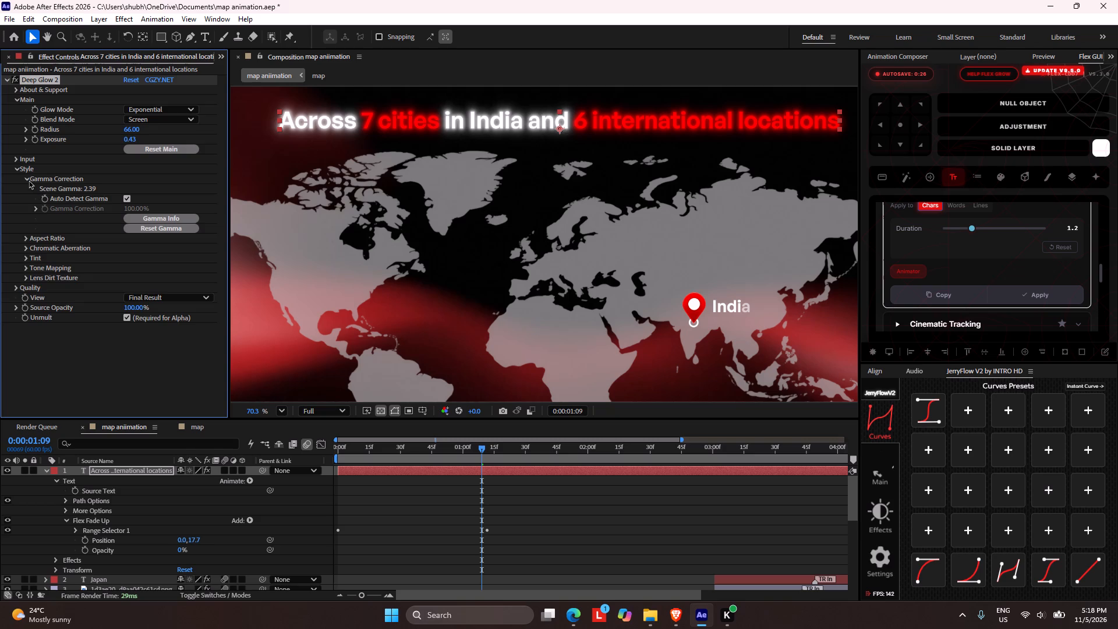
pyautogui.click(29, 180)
# Lower the heading's Deep Glow 2 exposure to 0.24.
pyautogui.moveTo(133, 139); pyautogui.dragTo(132, 142)
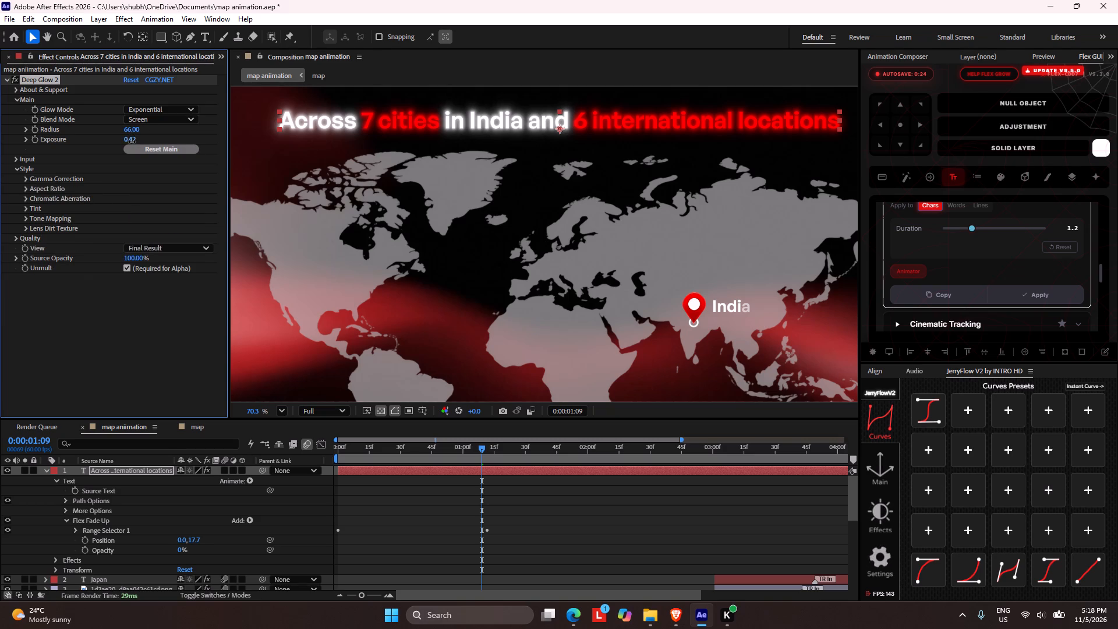
pyautogui.moveTo(132, 142); pyautogui.dragTo(45, 146)
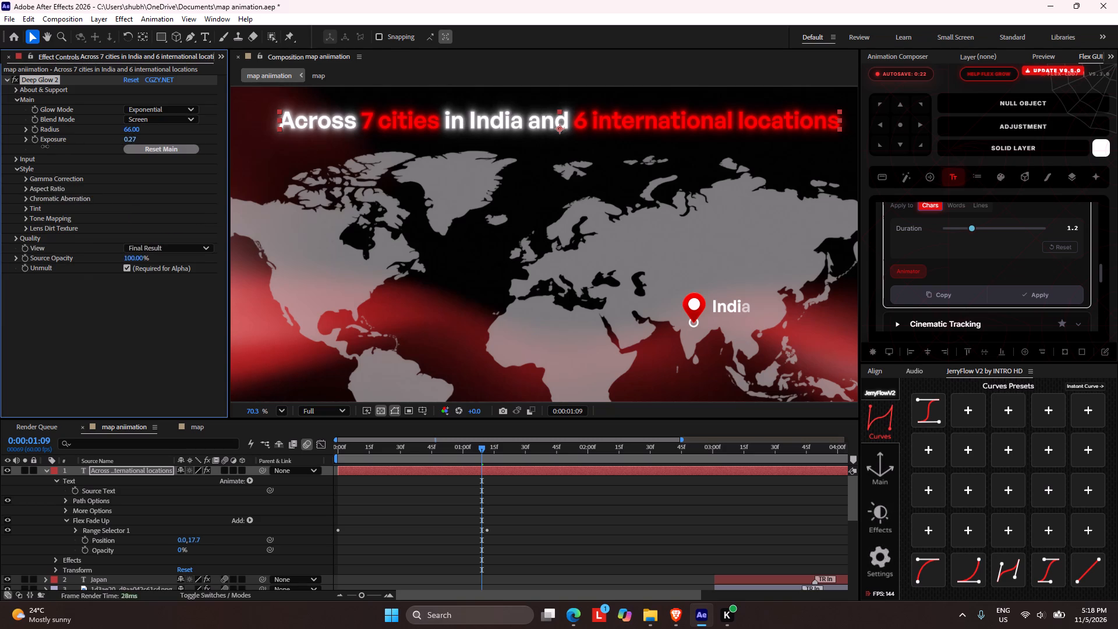
pyautogui.moveTo(45, 146); pyautogui.dragTo(20, 139)
# Set the heading's Deep Glow 2 radius to 32 and inspect the glow on the heading.
pyautogui.moveTo(128, 132); pyautogui.dragTo(298, 135)
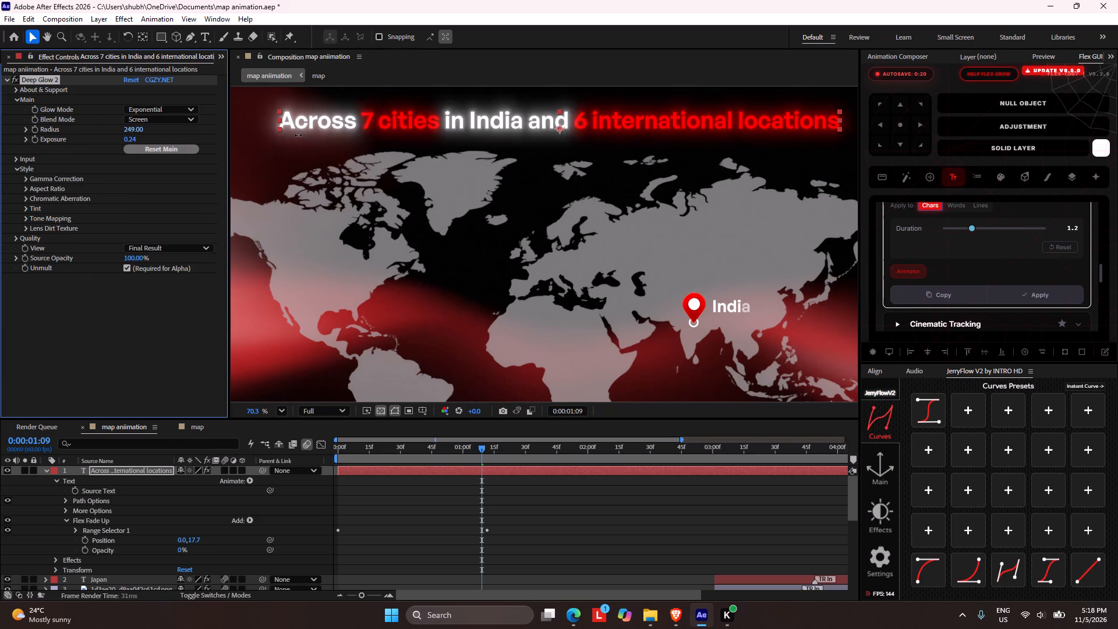
pyautogui.moveTo(298, 135); pyautogui.dragTo(109, 121)
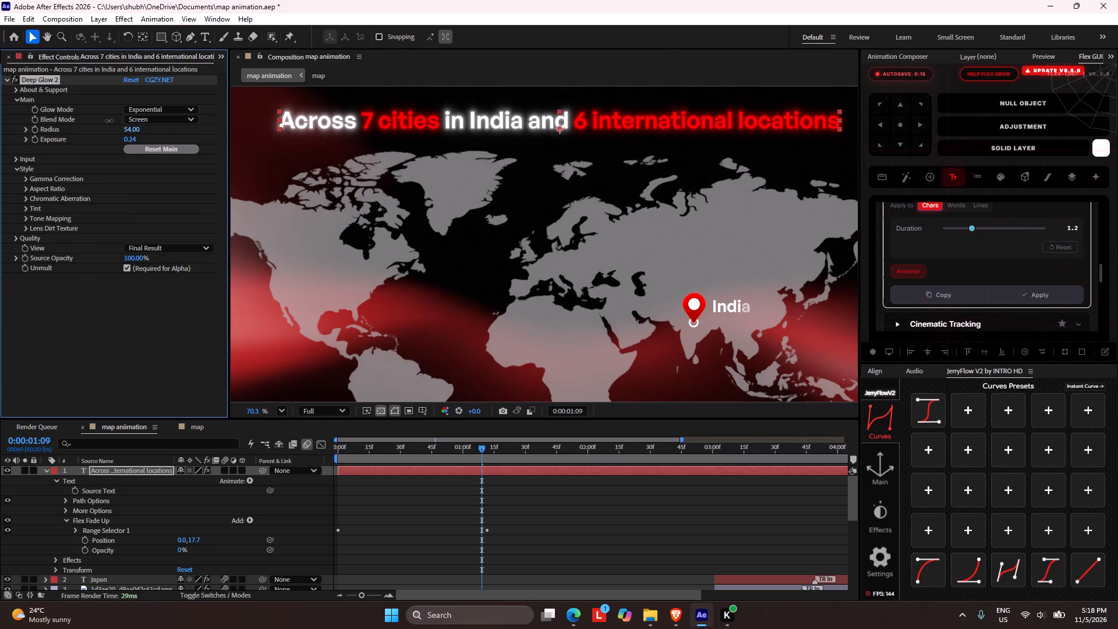
pyautogui.moveTo(109, 121); pyautogui.dragTo(91, 116)
pyautogui.scroll(-3, 649, 181)
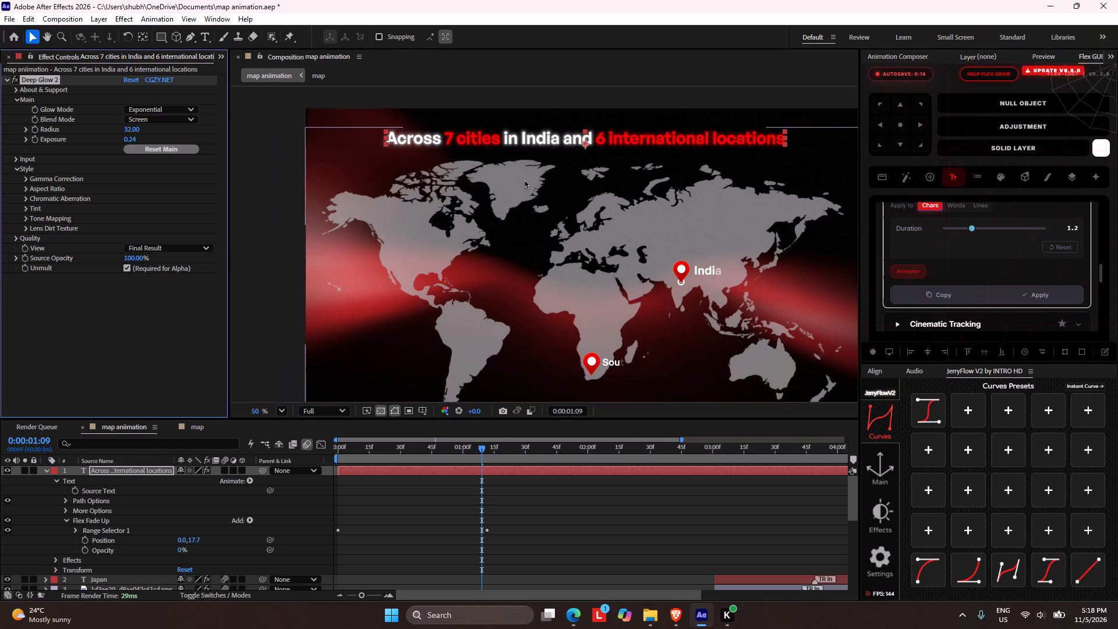
pyautogui.scroll(6, 632, 160)
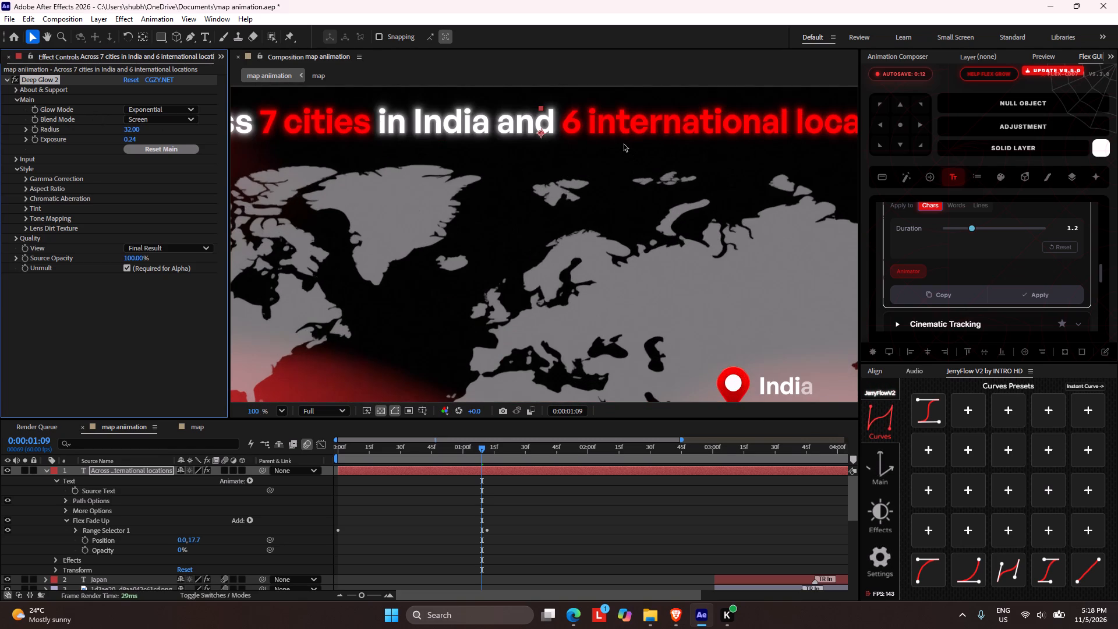
pyautogui.scroll(-9, 623, 143)
pyautogui.scroll(4, 632, 163)
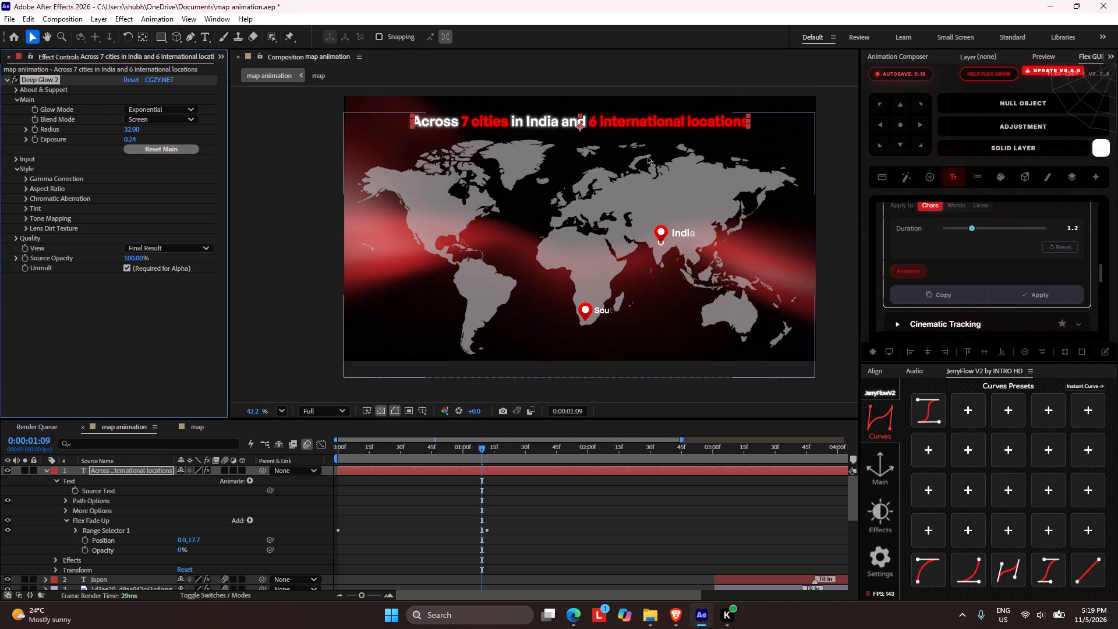
# Fit the composition in view and preview the glowing heading and map animation from 0:00.
pyautogui.click(284, 412)
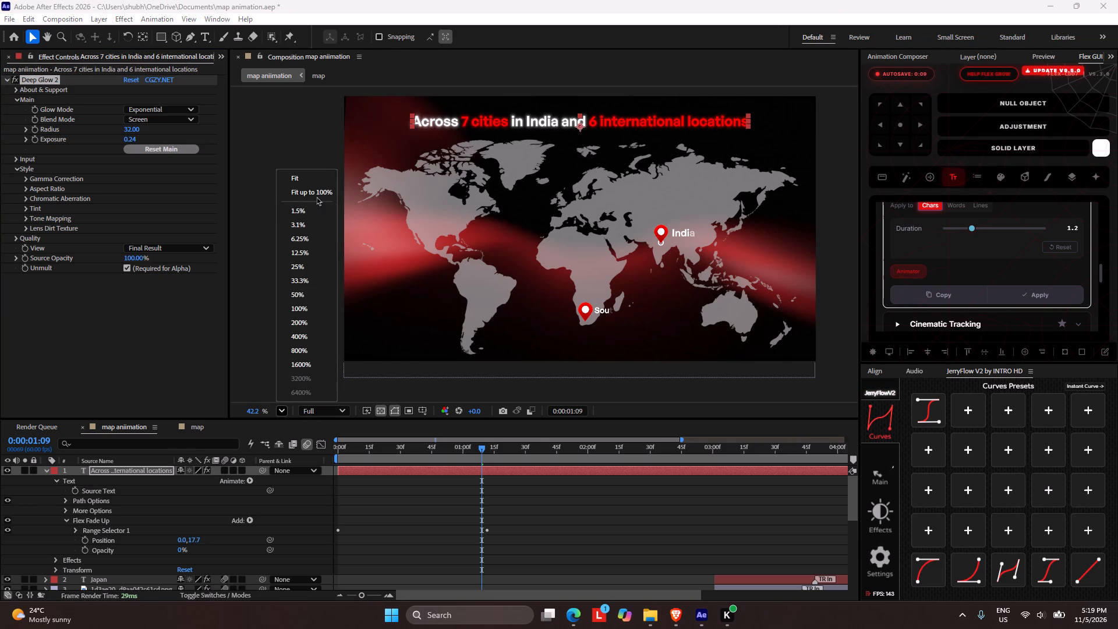
pyautogui.click(307, 182)
pyautogui.click(387, 494)
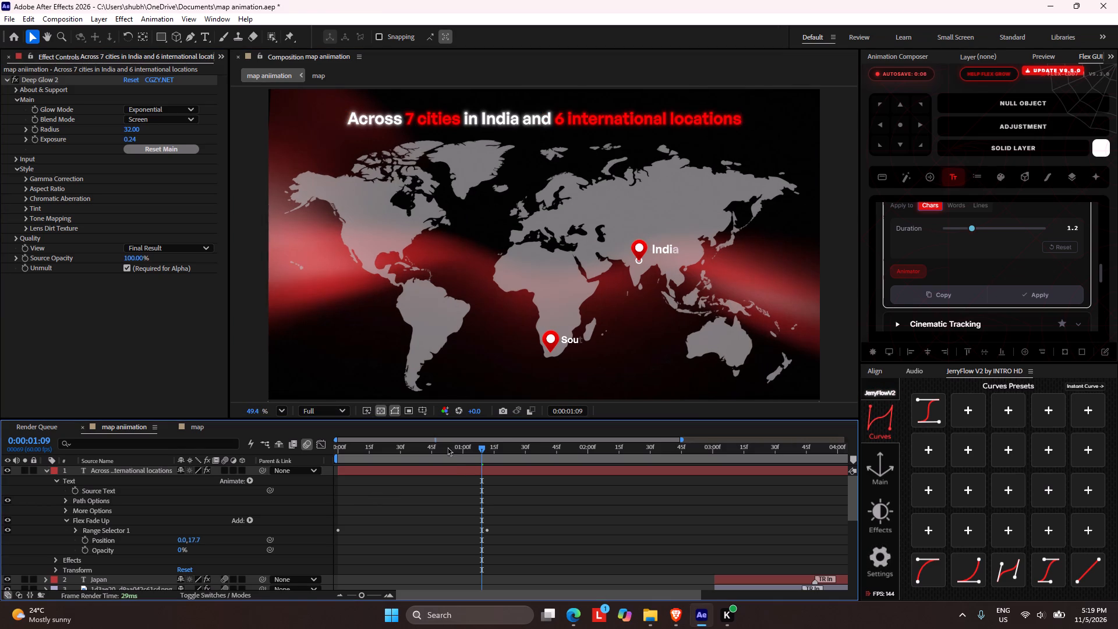
pyautogui.moveTo(447, 448); pyautogui.dragTo(293, 448)
pyautogui.press('space')
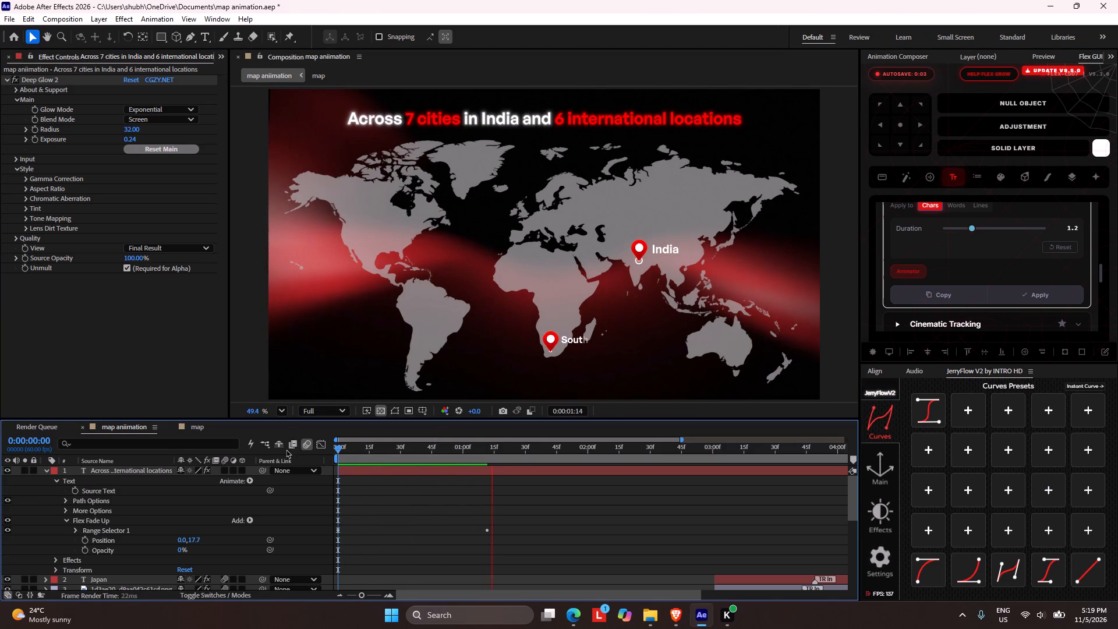
pyautogui.press('space')
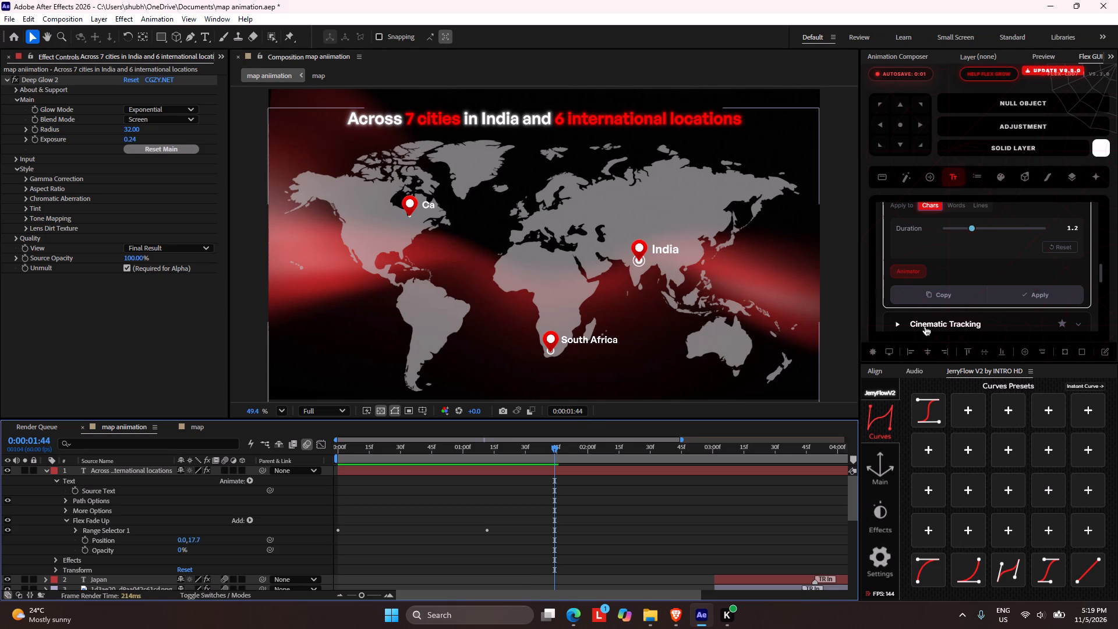
pyautogui.moveTo(391, 454); pyautogui.dragTo(295, 457)
pyautogui.press('space')
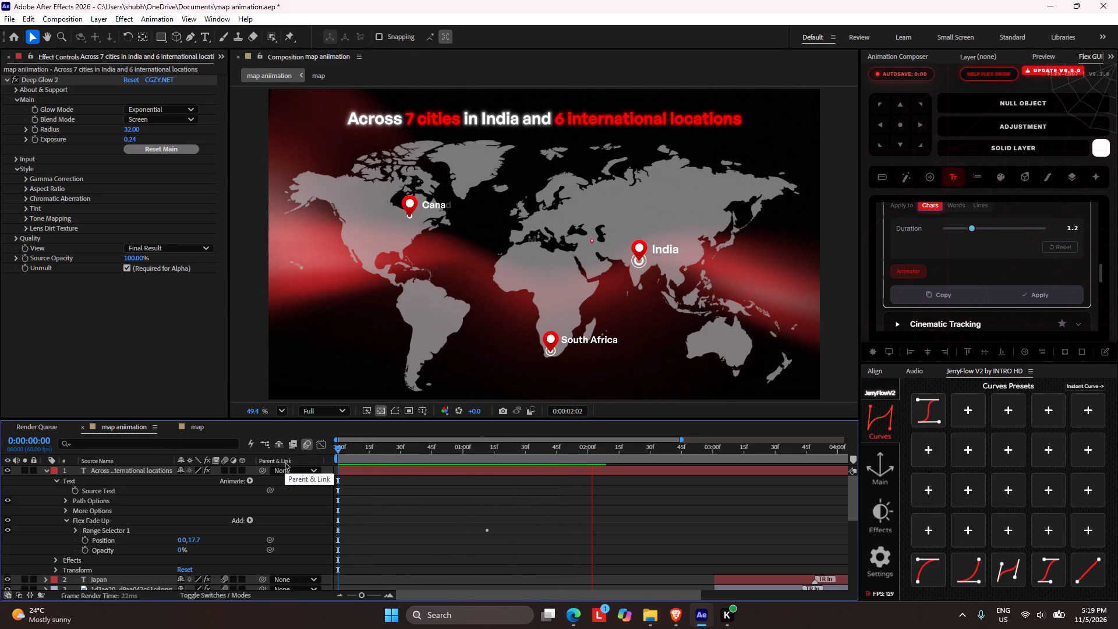
pyautogui.press('space')
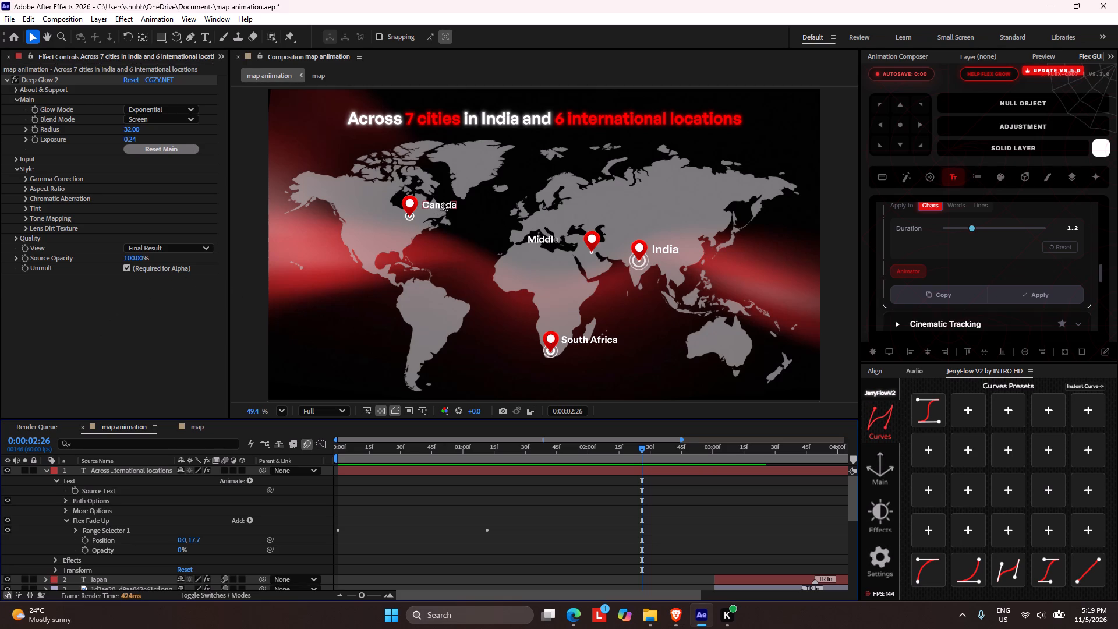
# Copy the heading's Deep Glow 2 effect onto the Japan, USA, Middle East, Canada, South Africa and India text layers.
pyautogui.click(39, 78)
pyautogui.rightClick(46, 83)
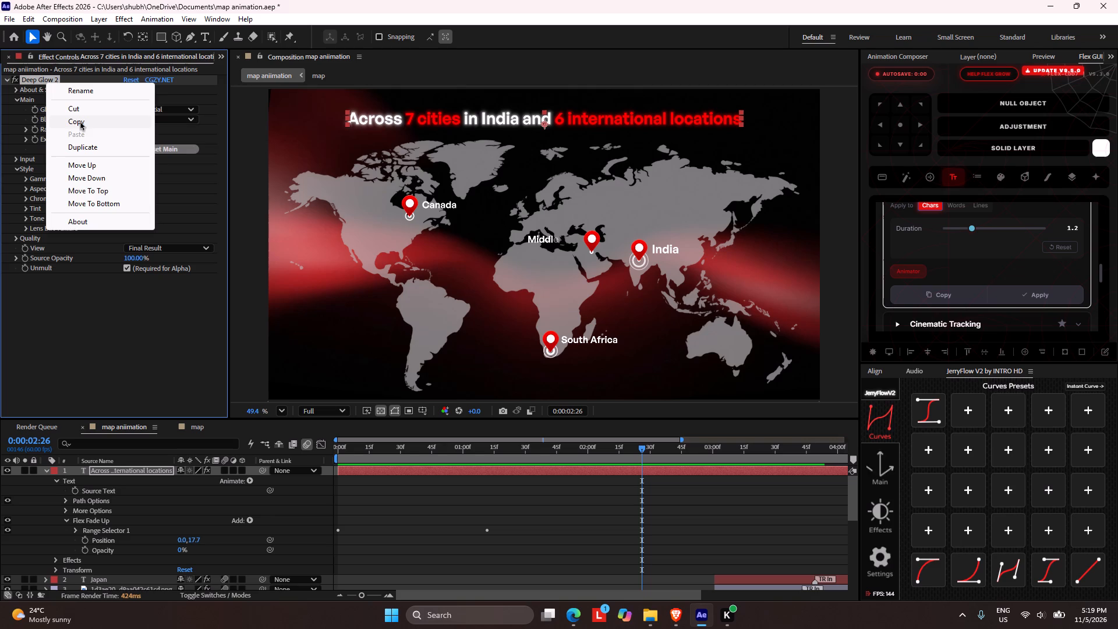
pyautogui.click(80, 123)
pyautogui.scroll(-7, 112, 480)
pyautogui.scroll(7, 115, 490)
pyautogui.scroll(-2, 115, 534)
pyautogui.click(101, 518)
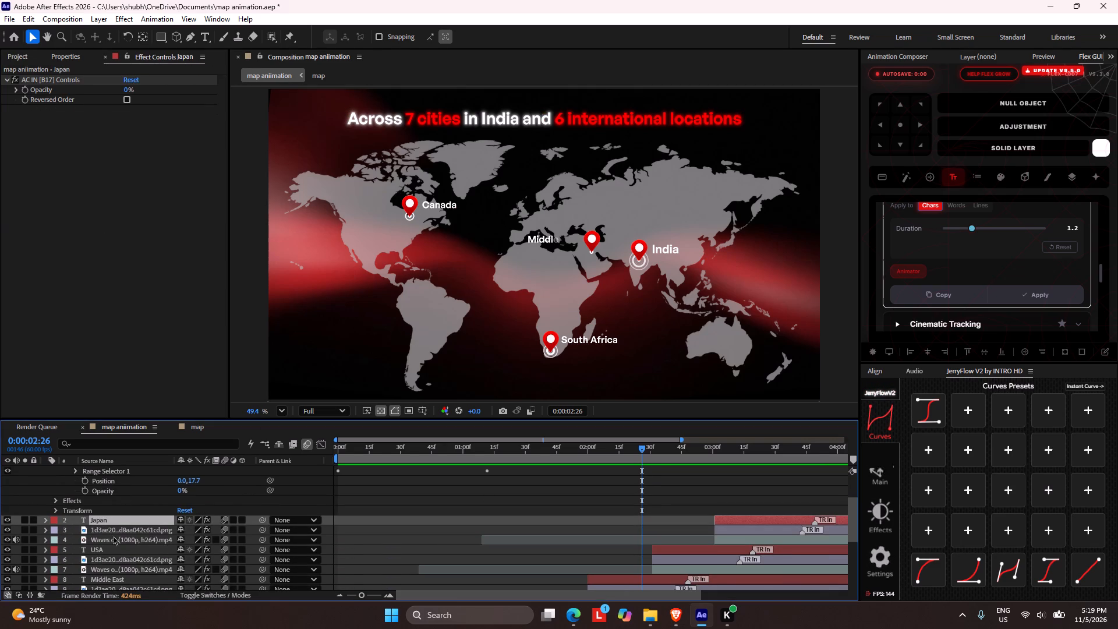
pyautogui.keyDown('ctrl'); pyautogui.click(106, 547); pyautogui.keyUp('ctrl')
pyautogui.keyDown('ctrl'); pyautogui.scroll(-1, 119, 545); pyautogui.keyUp('ctrl')
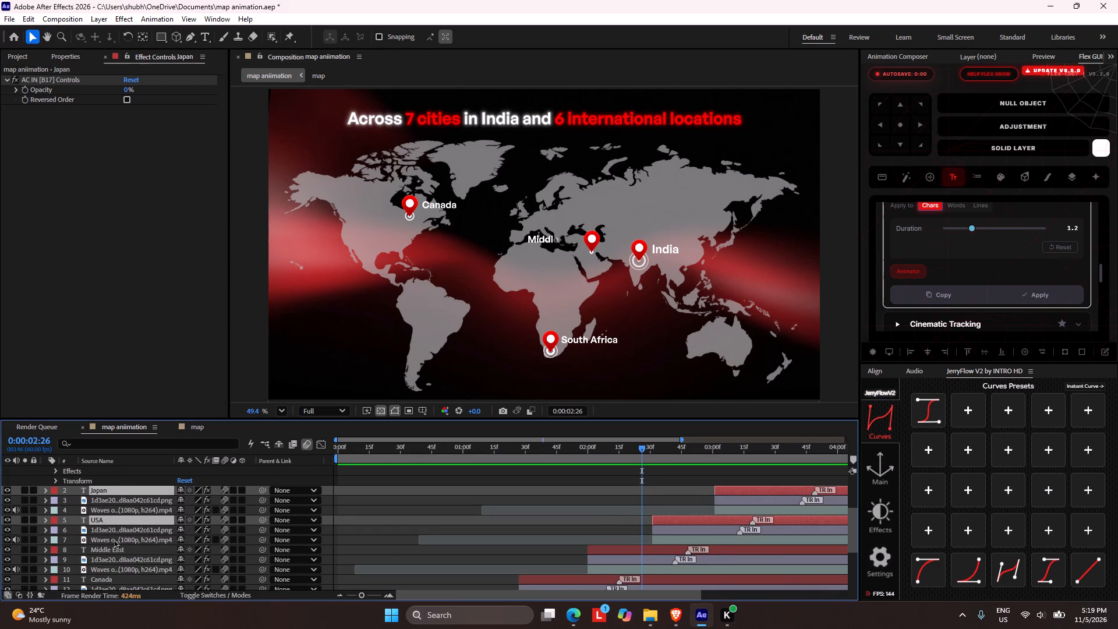
pyautogui.keyDown('ctrl'); pyautogui.click(103, 552); pyautogui.keyUp('ctrl')
pyautogui.keyDown('ctrl'); pyautogui.scroll(-2, 112, 566); pyautogui.keyUp('ctrl')
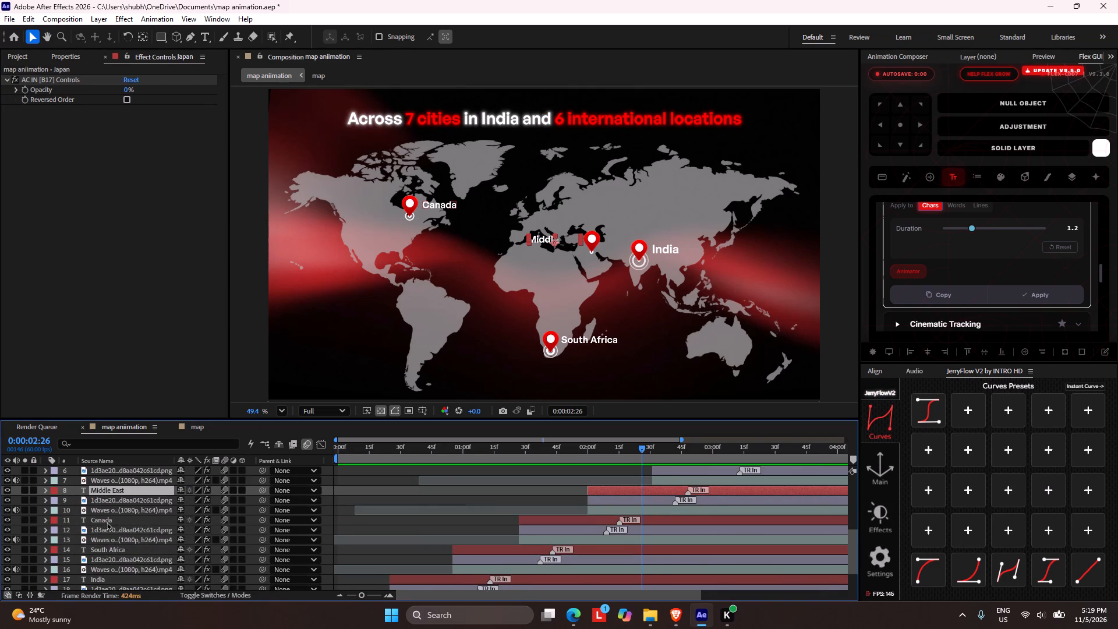
pyautogui.keyDown('ctrl'); pyautogui.click(107, 521); pyautogui.keyUp('ctrl')
pyautogui.keyDown('ctrl'); pyautogui.click(115, 550); pyautogui.keyUp('ctrl')
pyautogui.keyDown('ctrl'); pyautogui.click(101, 582); pyautogui.keyUp('ctrl')
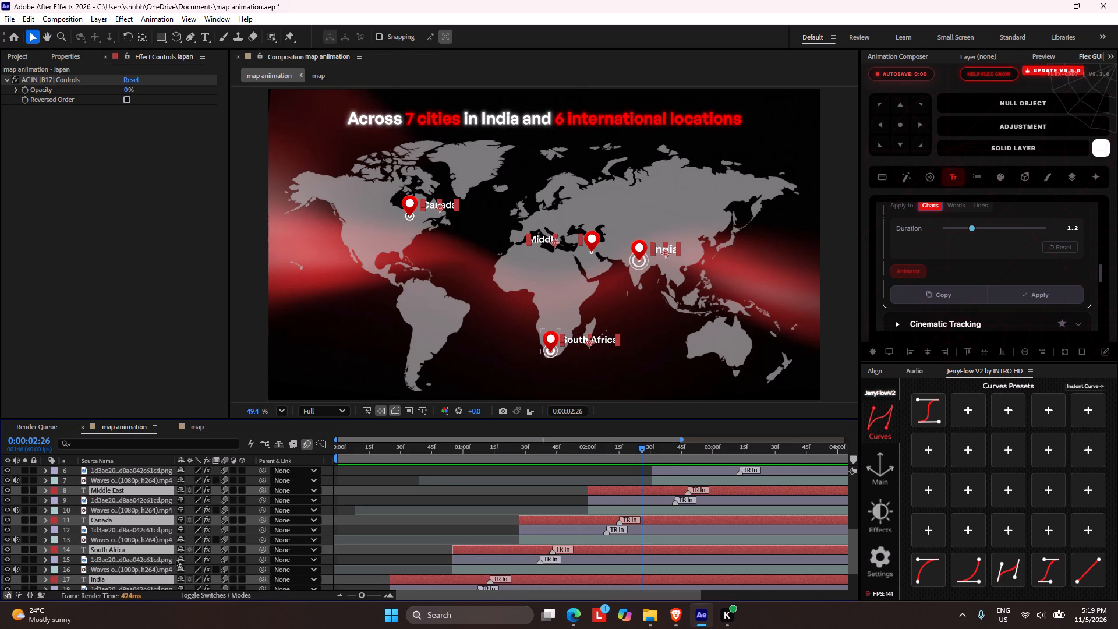
pyautogui.keyDown('ctrl'); pyautogui.scroll(-2, 176, 540); pyautogui.keyUp('ctrl')
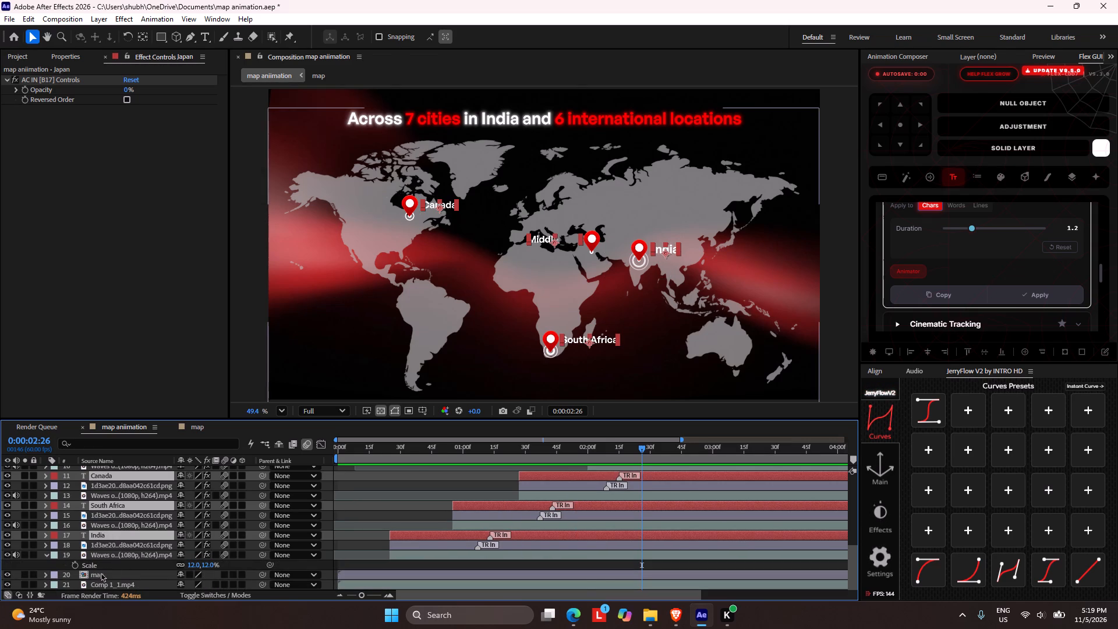
pyautogui.keyDown('ctrl'); pyautogui.scroll(8, 117, 554); pyautogui.keyUp('ctrl')
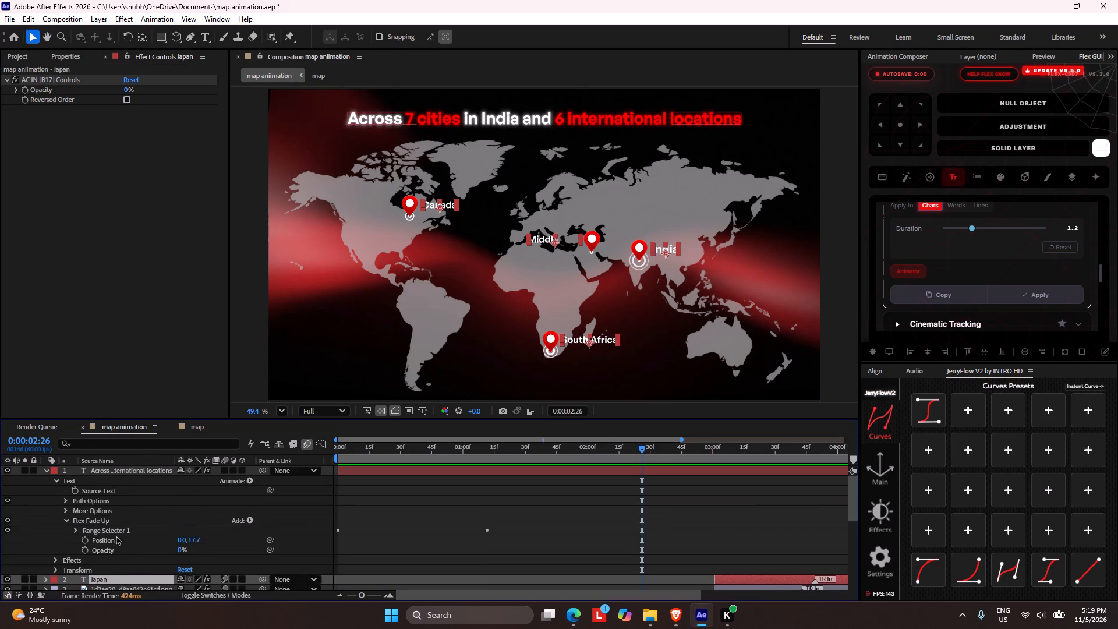
pyautogui.keyDown('ctrl'); pyautogui.scroll(-8, 110, 503); pyautogui.keyUp('ctrl')
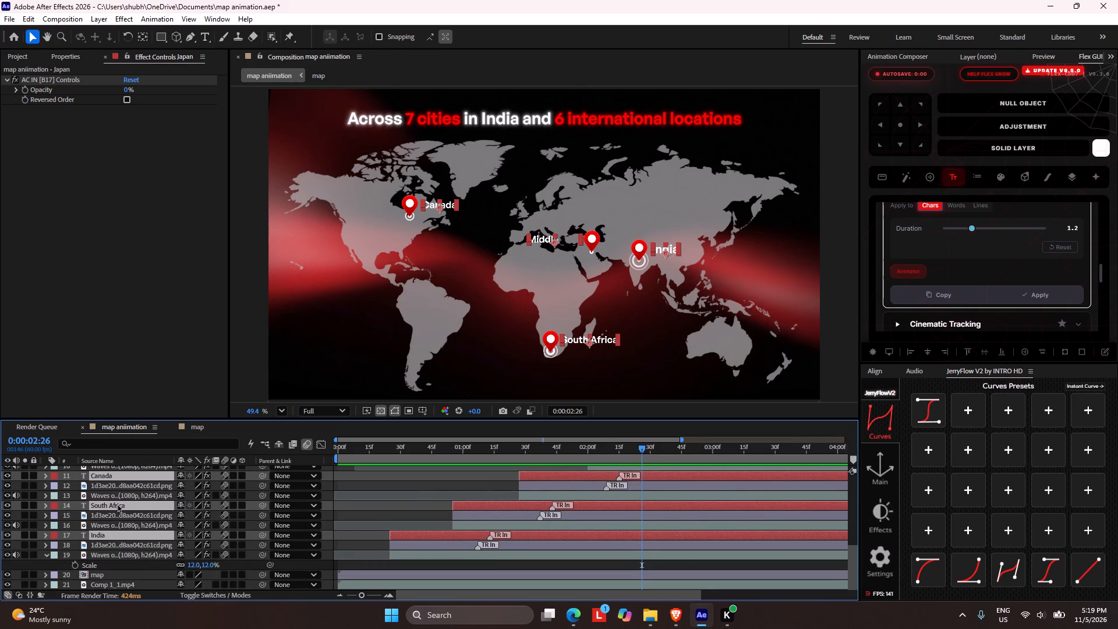
pyautogui.hotkey('ctrl', 'v')
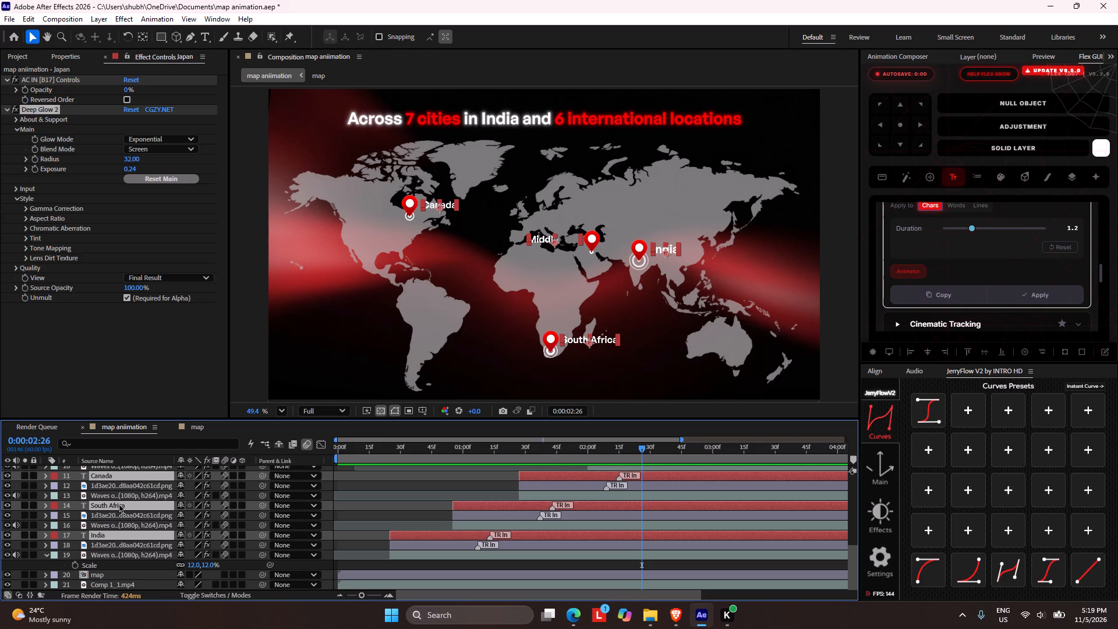
# Inspect the glow on the country labels and preview the map animation from 0:00.
pyautogui.scroll(4, 631, 277)
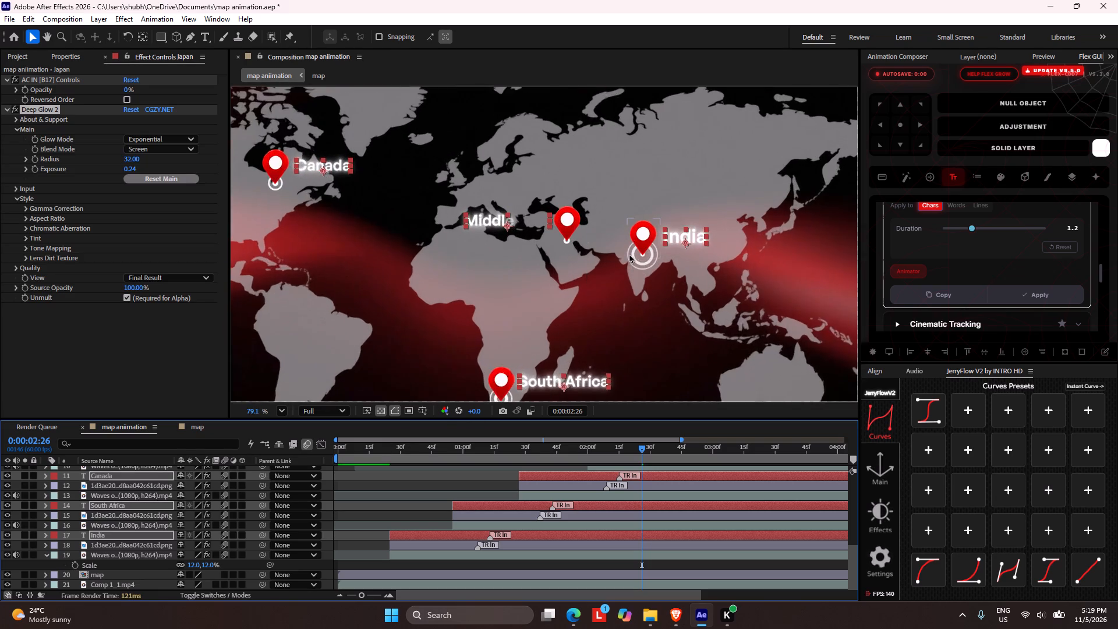
pyautogui.scroll(2, 629, 254)
pyautogui.scroll(-6, 628, 254)
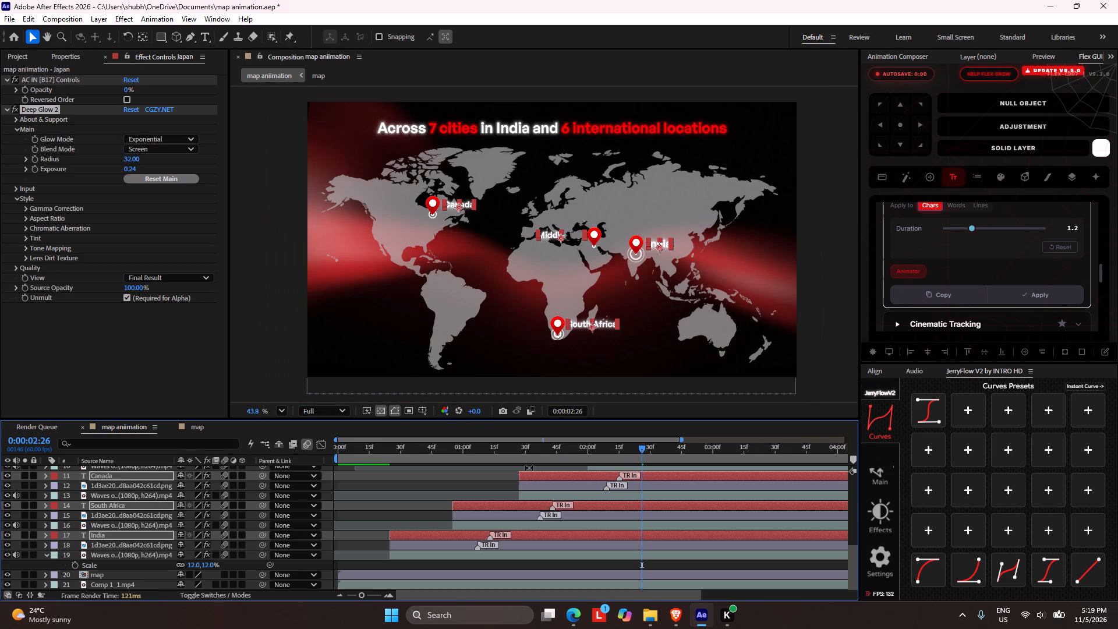
pyautogui.moveTo(422, 446); pyautogui.dragTo(330, 437)
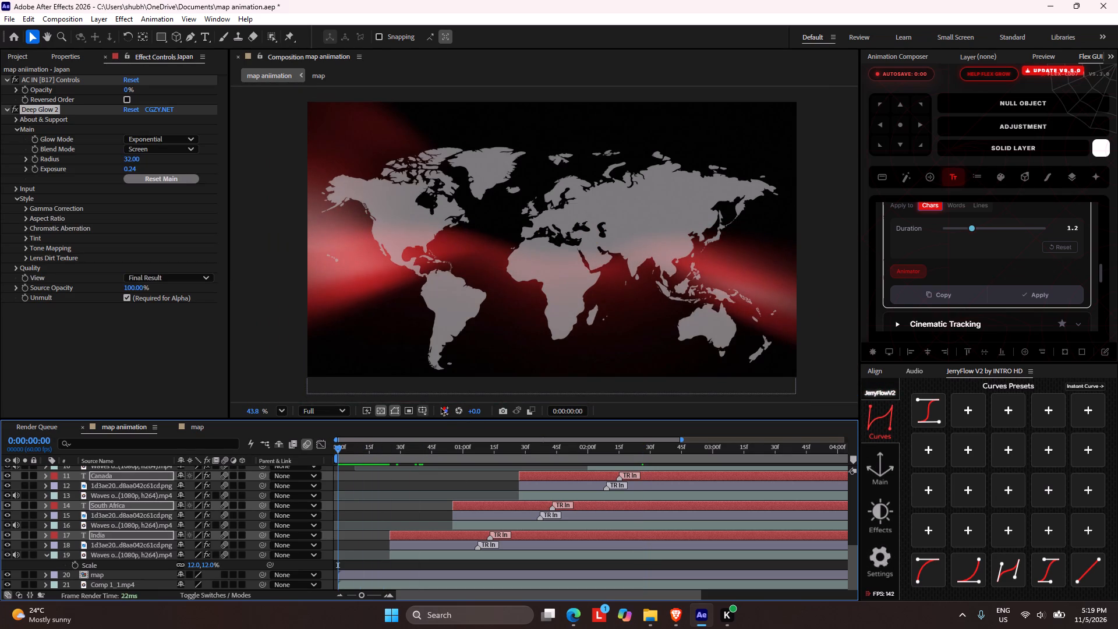
pyautogui.press('space')
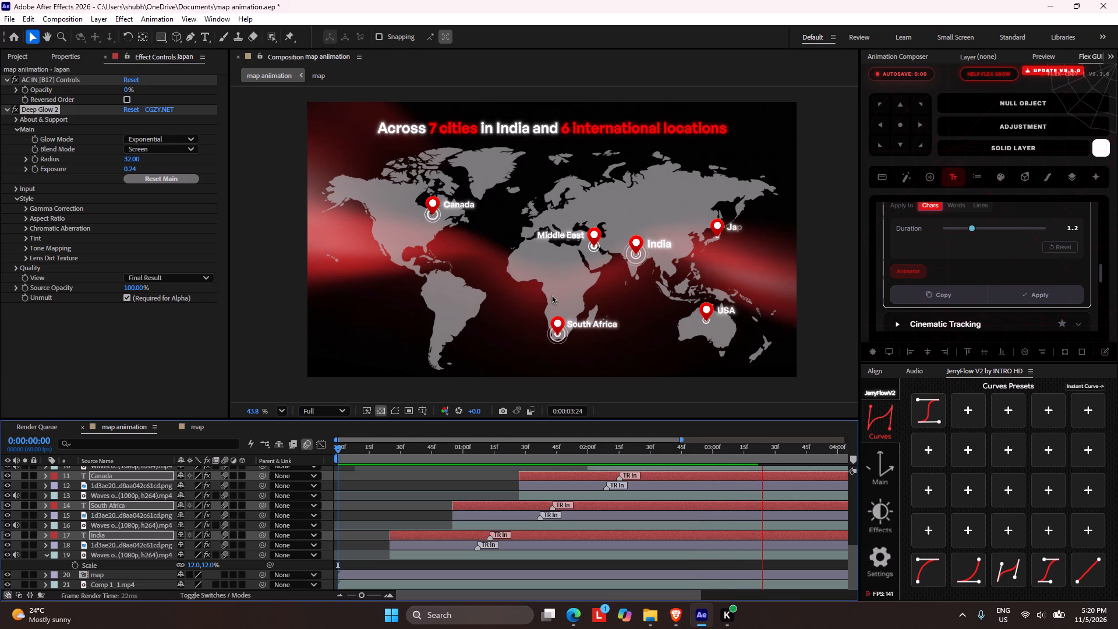
pyautogui.press('space')
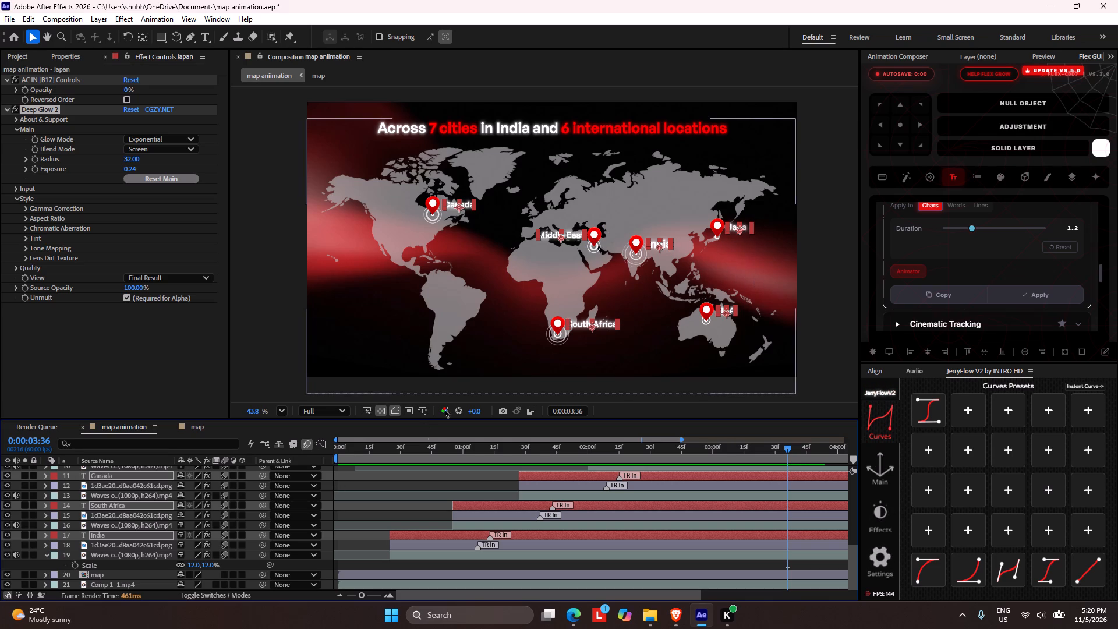
pyautogui.click(353, 484)
pyautogui.moveTo(386, 452); pyautogui.dragTo(284, 467)
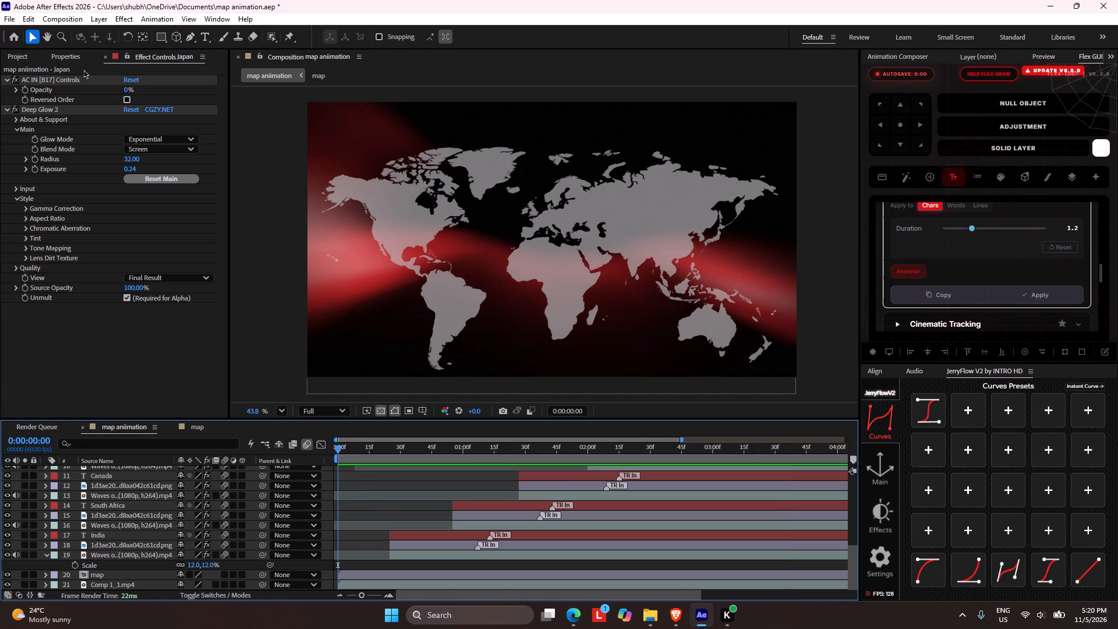
# Add the map animation composition to the render queue with its output file named "map aniimation updated" in Downloads.
pyautogui.hotkey('ctrl', 'm')
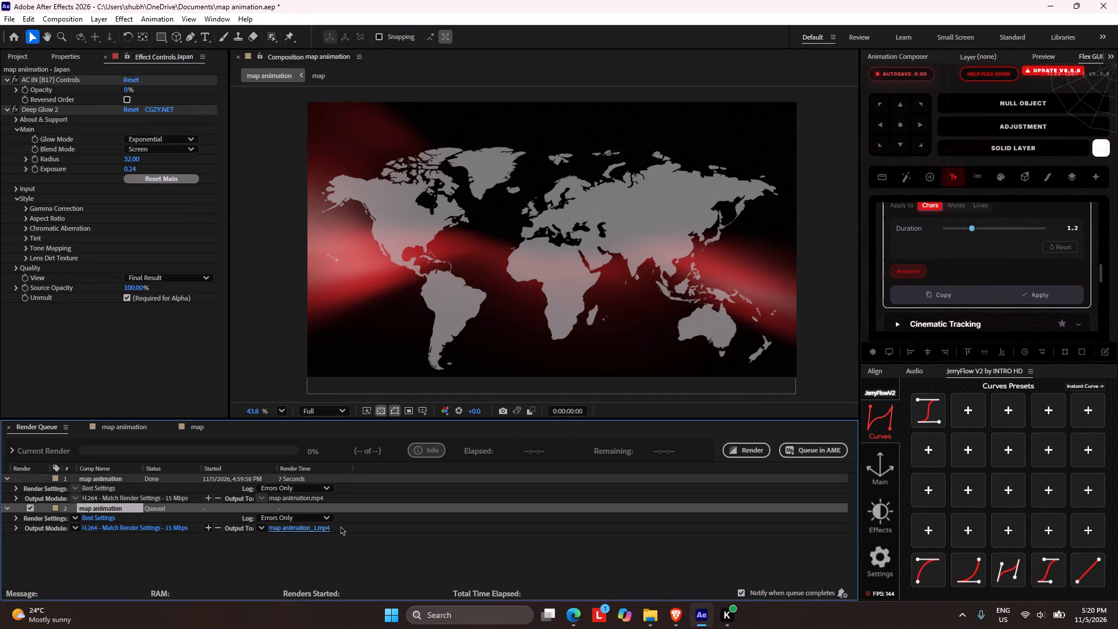
pyautogui.click(319, 529)
pyautogui.click(148, 219)
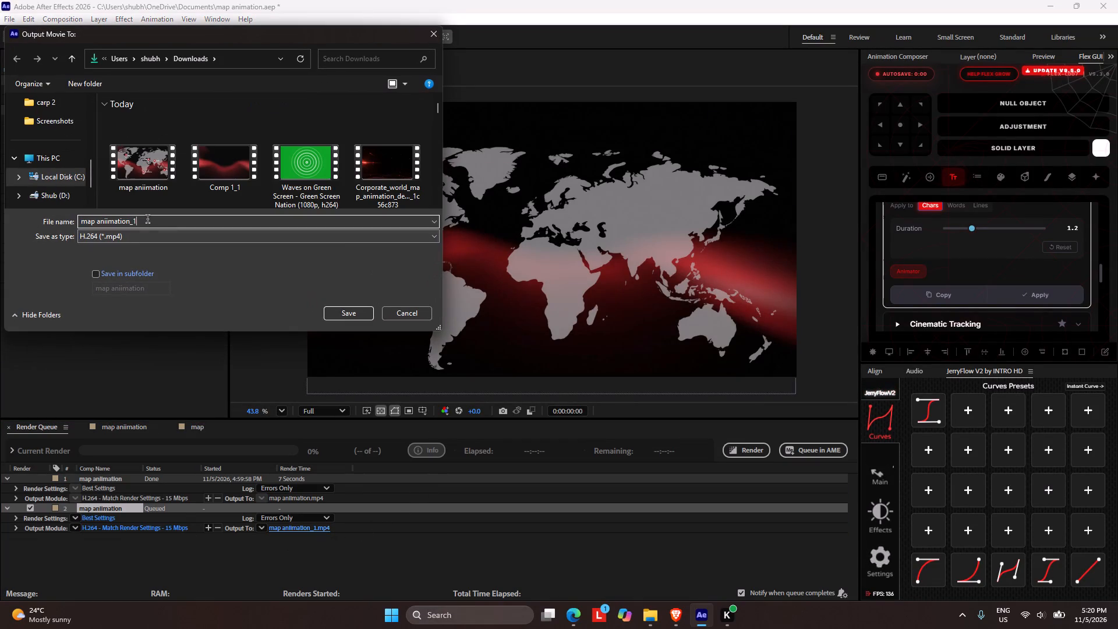
pyautogui.press('BackSpace')
pyautogui.press('BackSpace')
pyautogui.press('space')
pyautogui.write('um')
pyautogui.press('BackSpace')
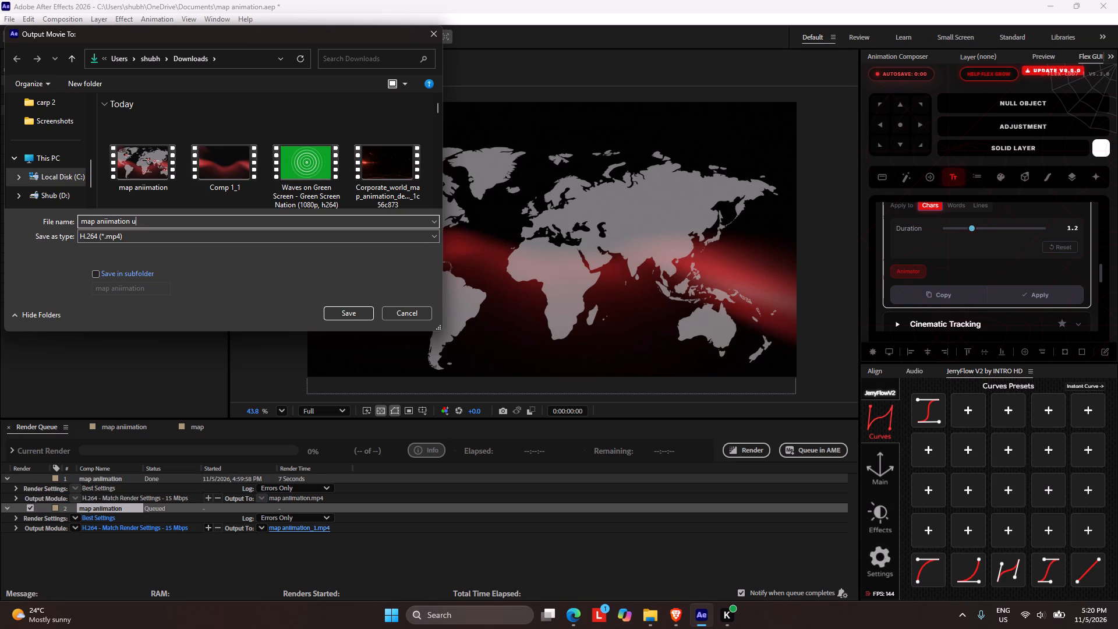
pyautogui.write('pdated')
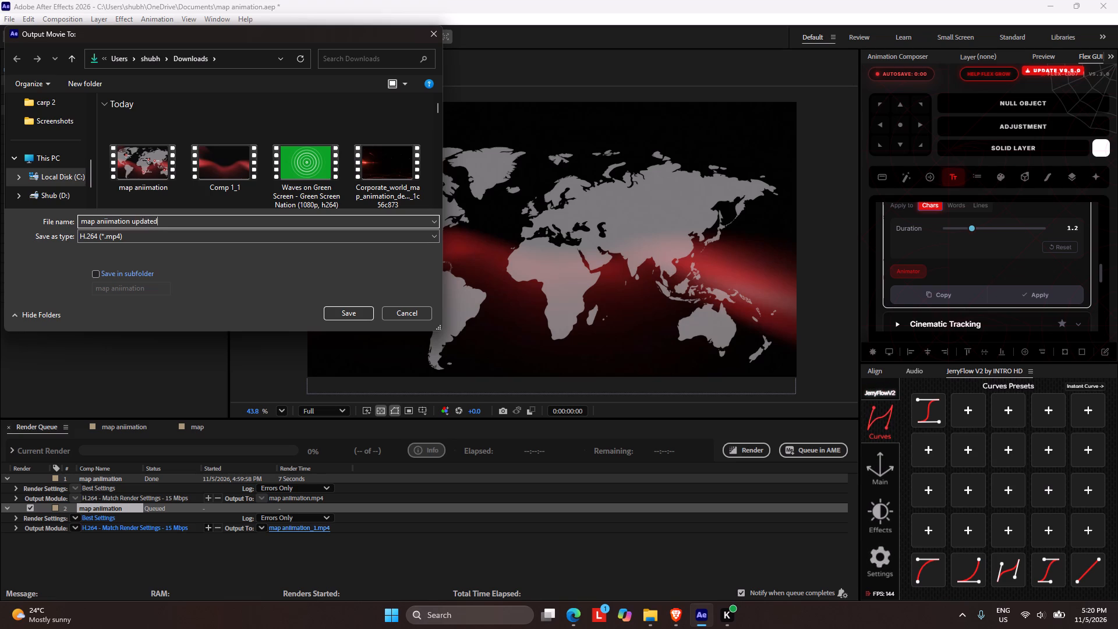
pyautogui.click(344, 309)
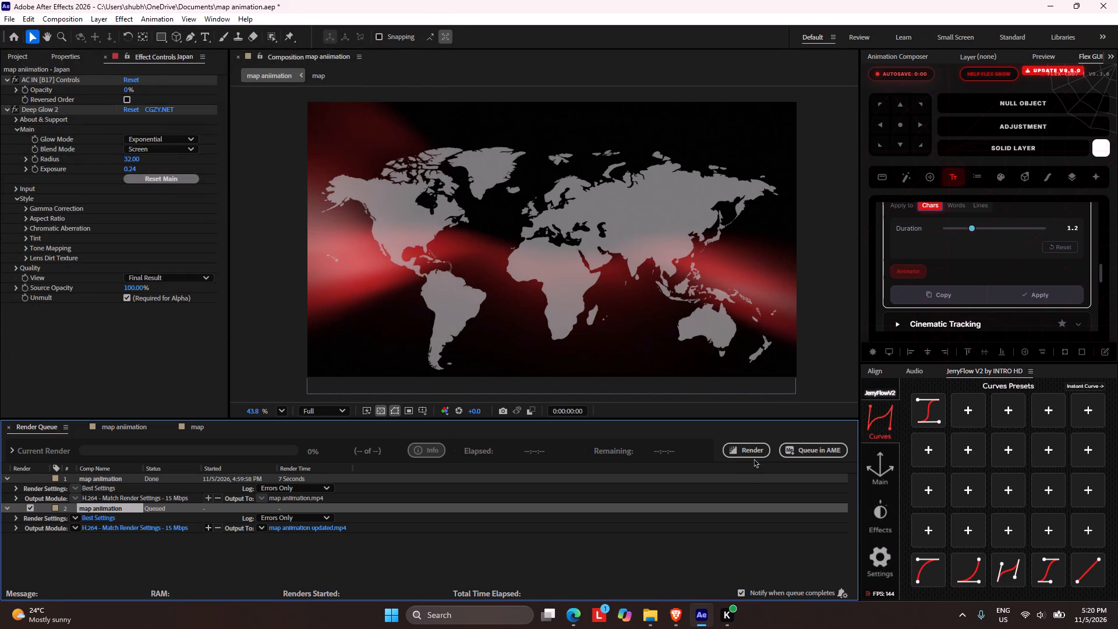
# Render the queued map animation composition.
pyautogui.click(748, 452)
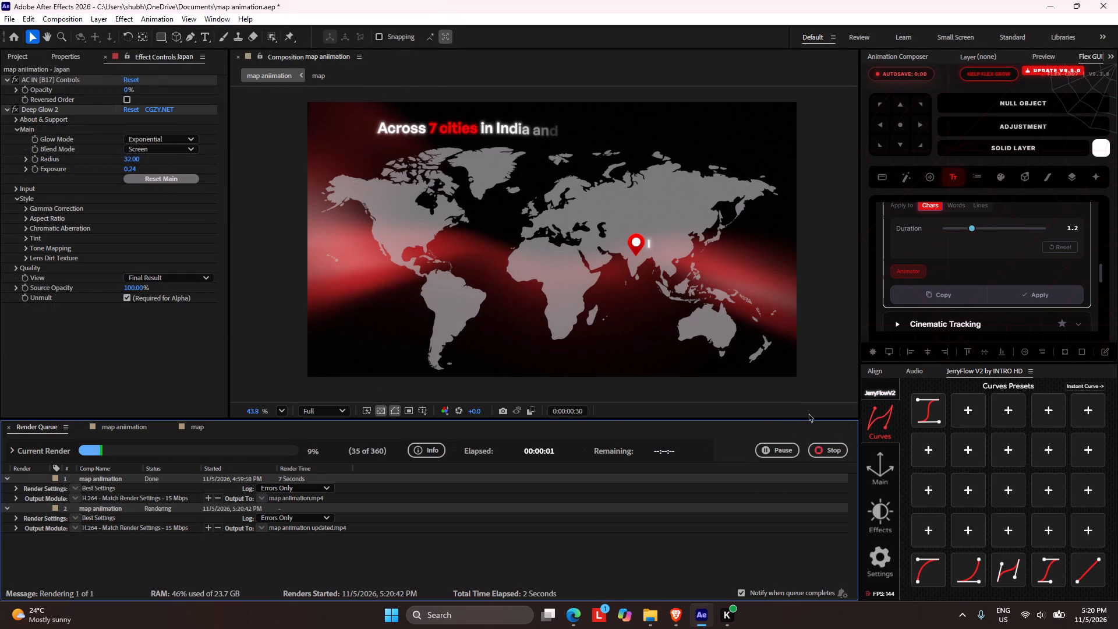